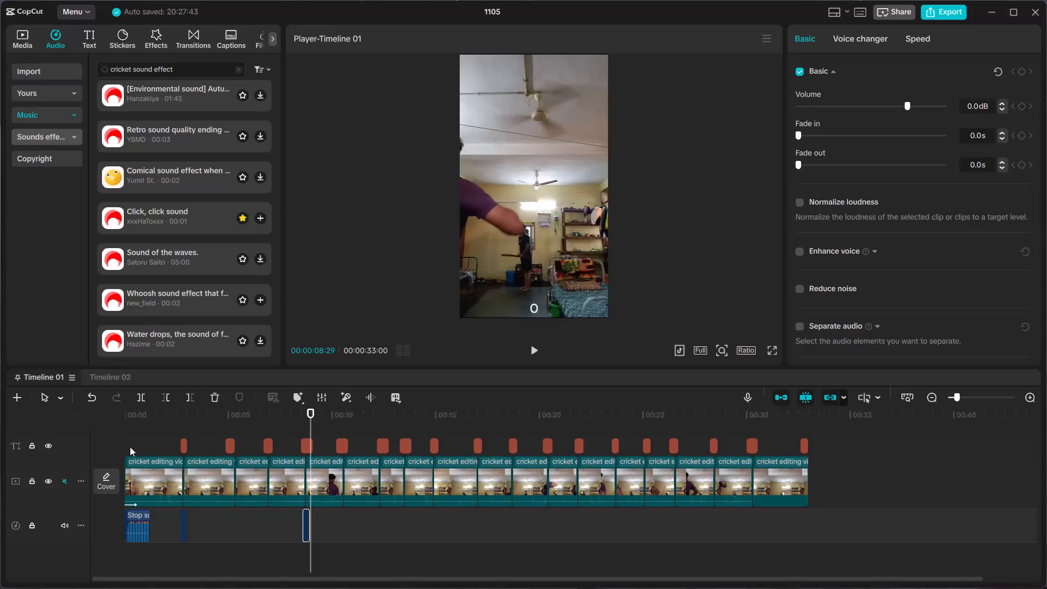
# Play the timeline from the beginning to check how the sound effects match the cricket clips and captions.
pyautogui.click(124, 447)
pyautogui.click(136, 442)
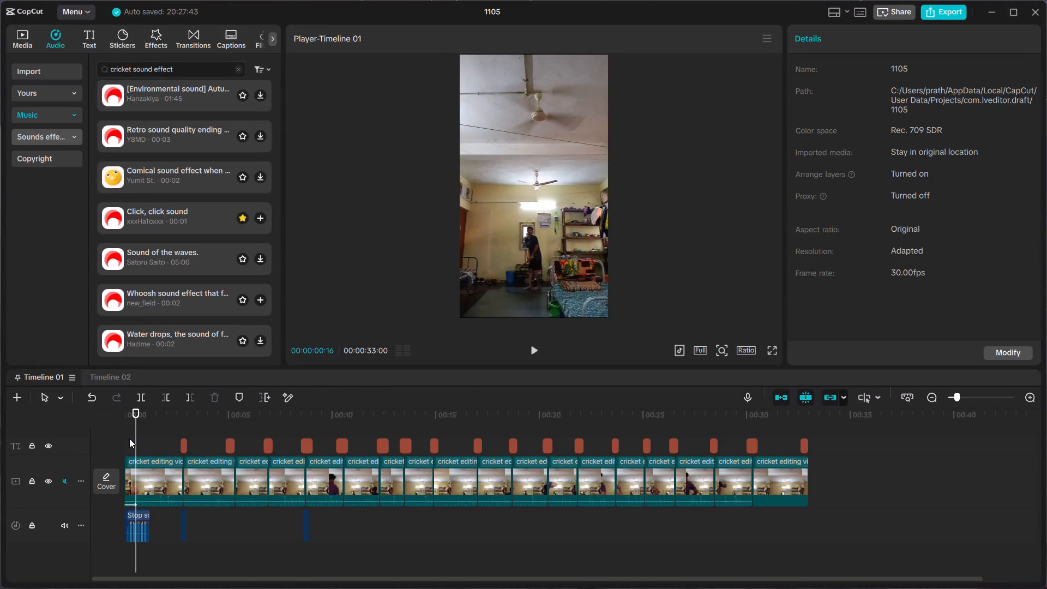
pyautogui.moveTo(137, 438); pyautogui.dragTo(113, 441)
pyautogui.press('space')
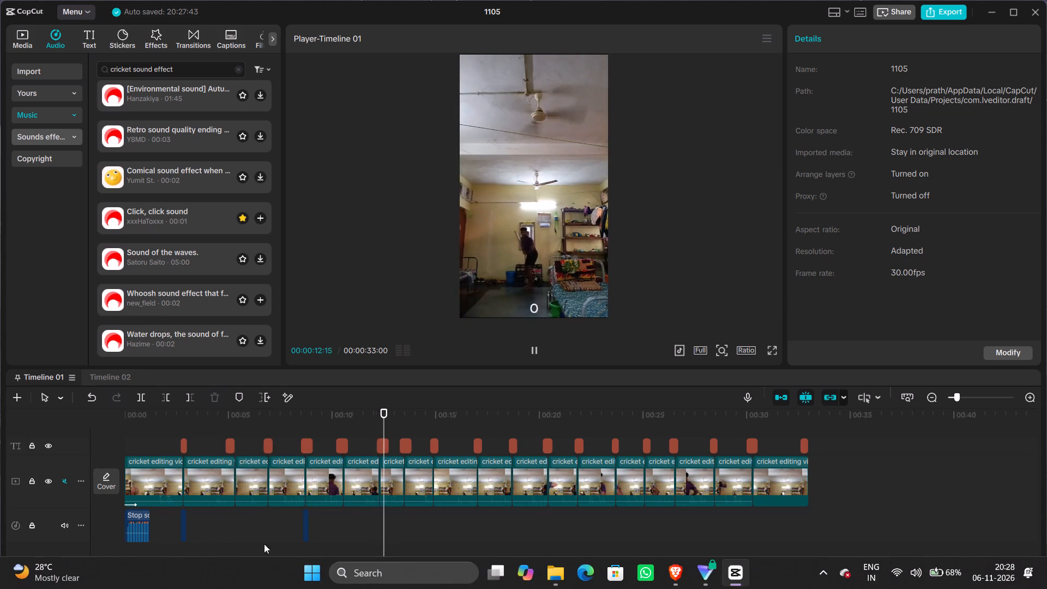
pyautogui.click(321, 537)
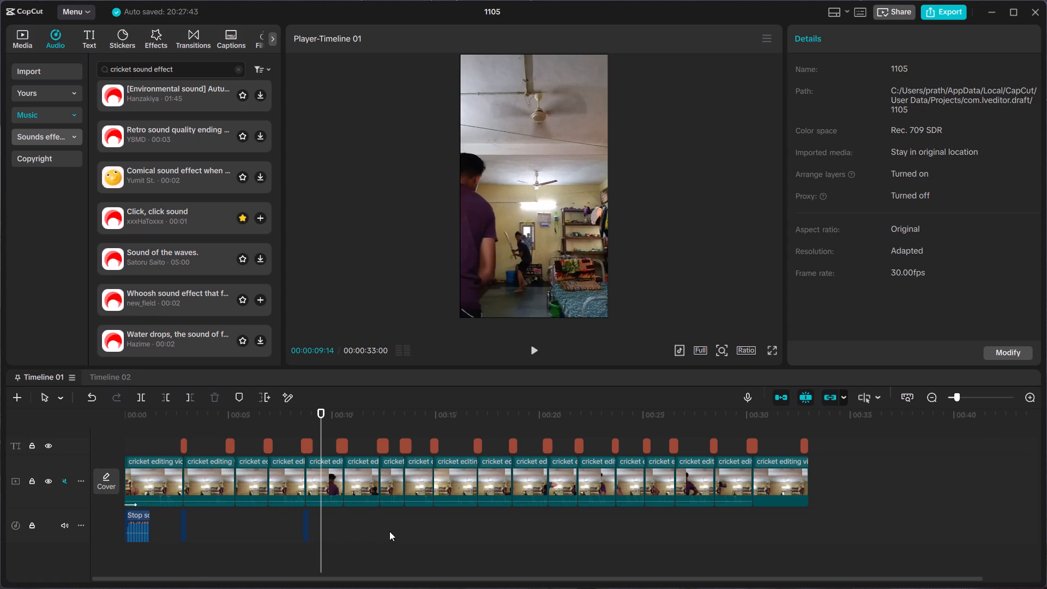
# Add the "Click, click sound" effect to the audio track under the 0 caption at about 10 seconds.
pyautogui.hotkey('ctrl', '+')
pyautogui.hotkey('ctrl', '+')
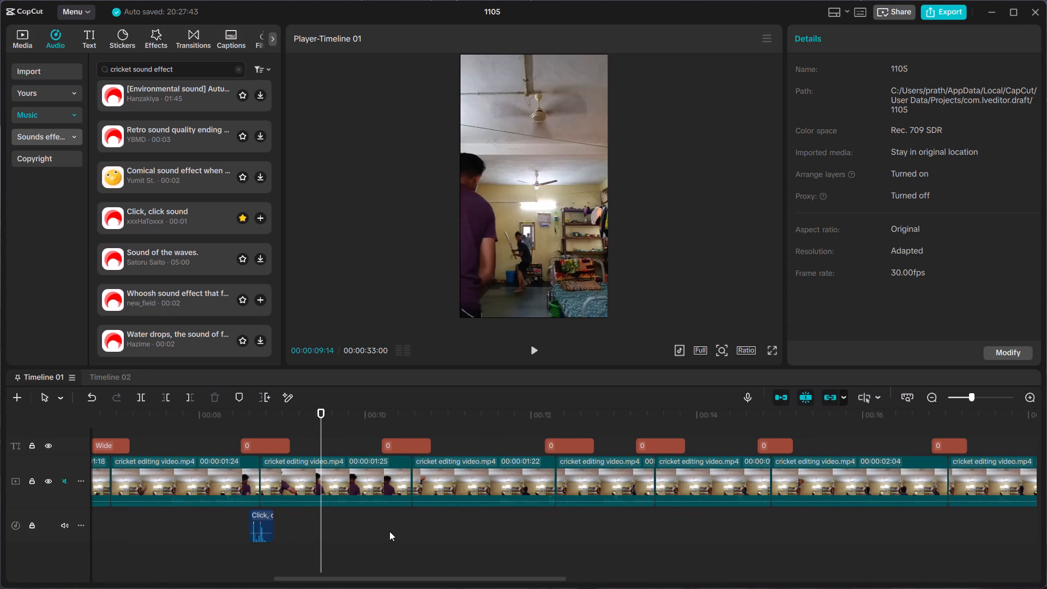
pyautogui.moveTo(167, 221); pyautogui.dragTo(399, 527)
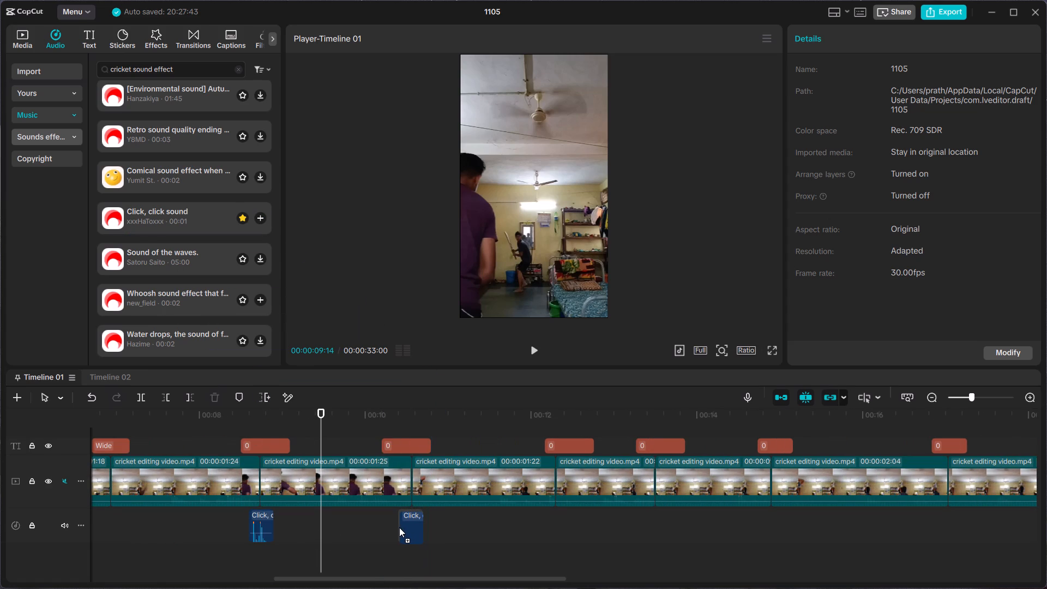
pyautogui.moveTo(399, 527); pyautogui.dragTo(397, 527)
pyautogui.moveTo(421, 523); pyautogui.dragTo(429, 524)
pyautogui.click(410, 522)
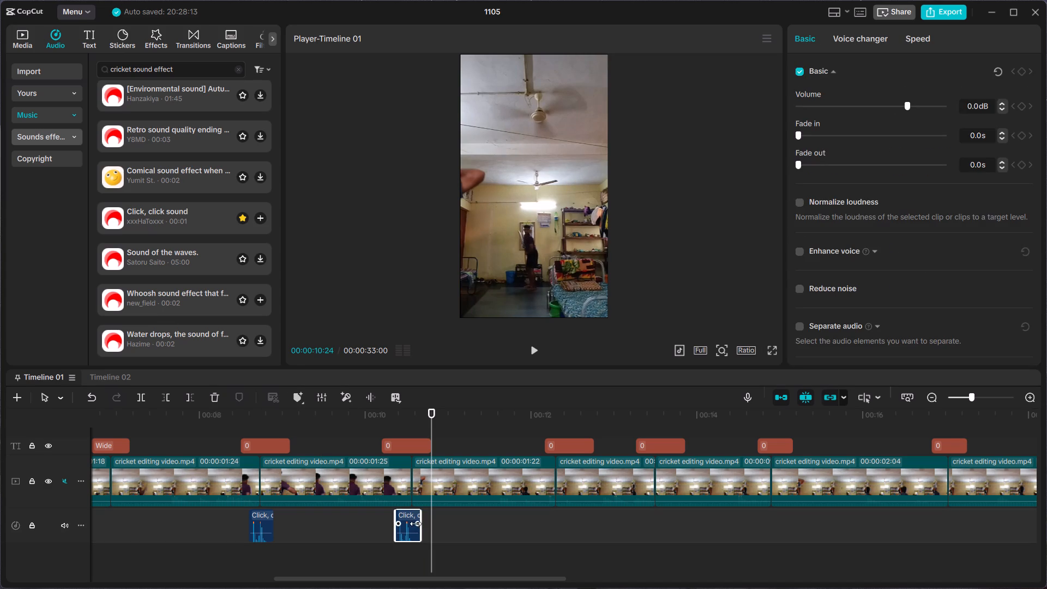
pyautogui.moveTo(420, 524); pyautogui.dragTo(436, 524)
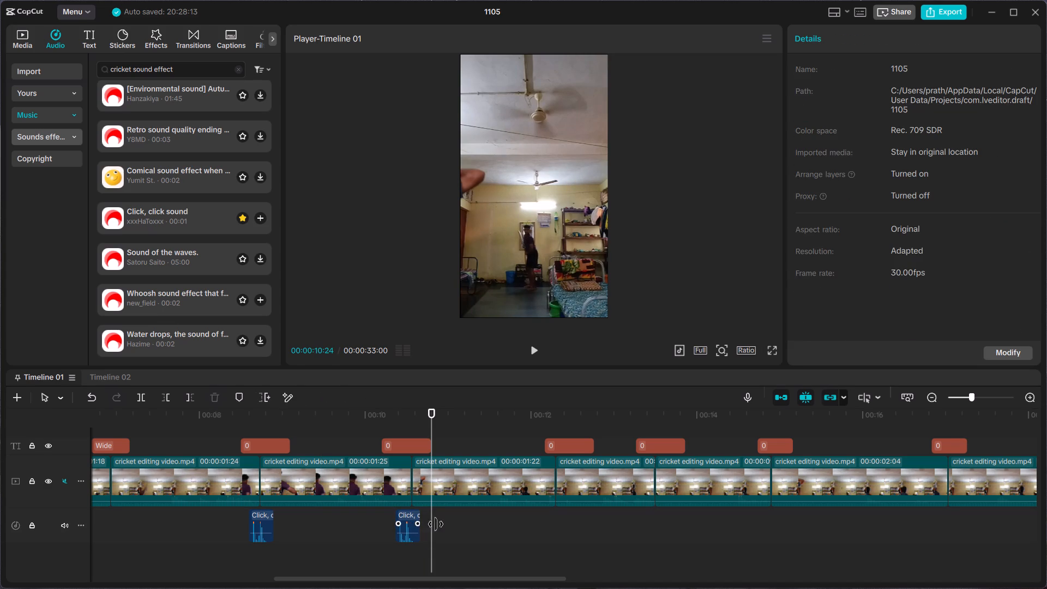
pyautogui.moveTo(436, 524); pyautogui.dragTo(438, 524)
# Trim the end of the "Stop sound from record" clip at the timeline start to about 00:00:01:06.
pyautogui.click(210, 554)
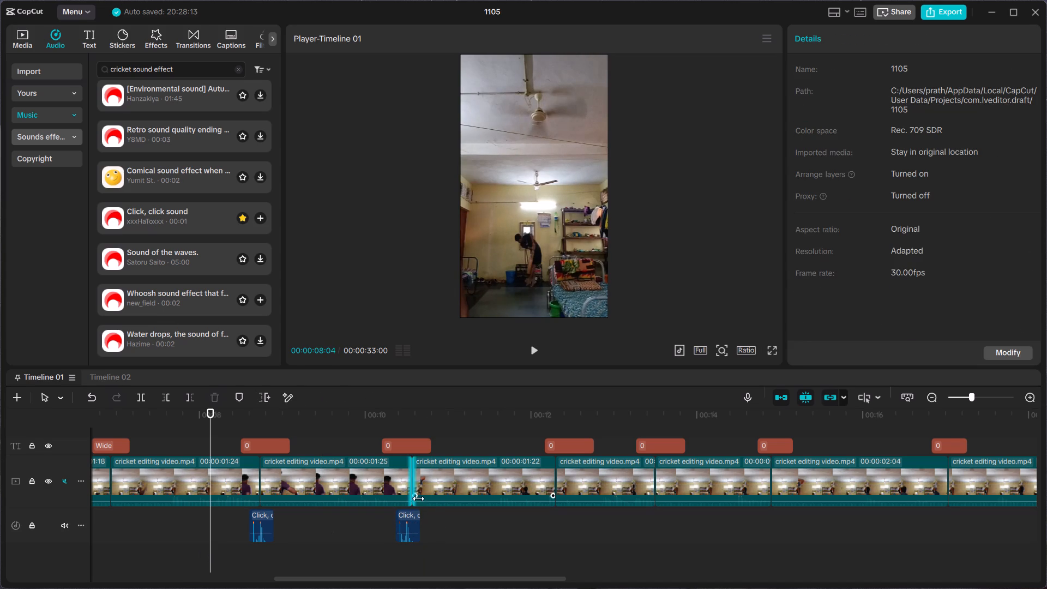
pyautogui.click(365, 522)
pyautogui.moveTo(364, 514); pyautogui.dragTo(332, 513)
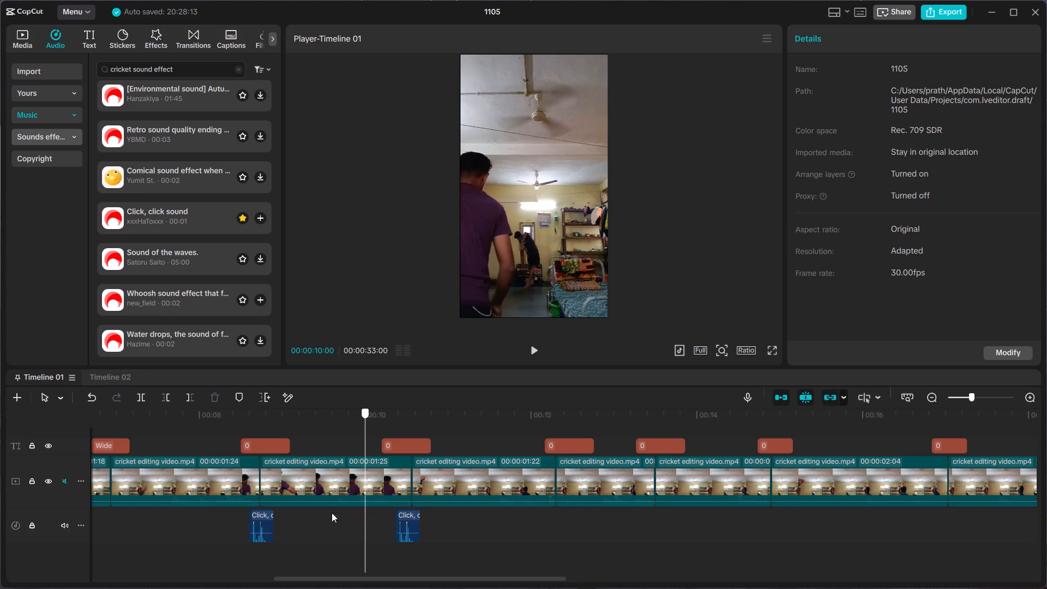
pyautogui.moveTo(332, 513); pyautogui.dragTo(0, 493)
pyautogui.click(185, 517)
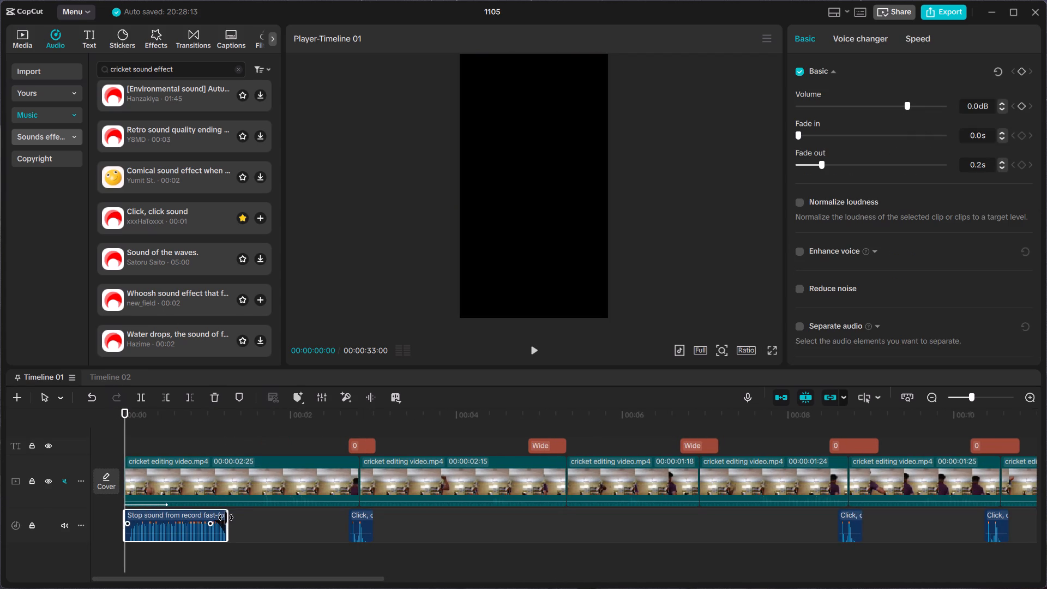
pyautogui.click(226, 518)
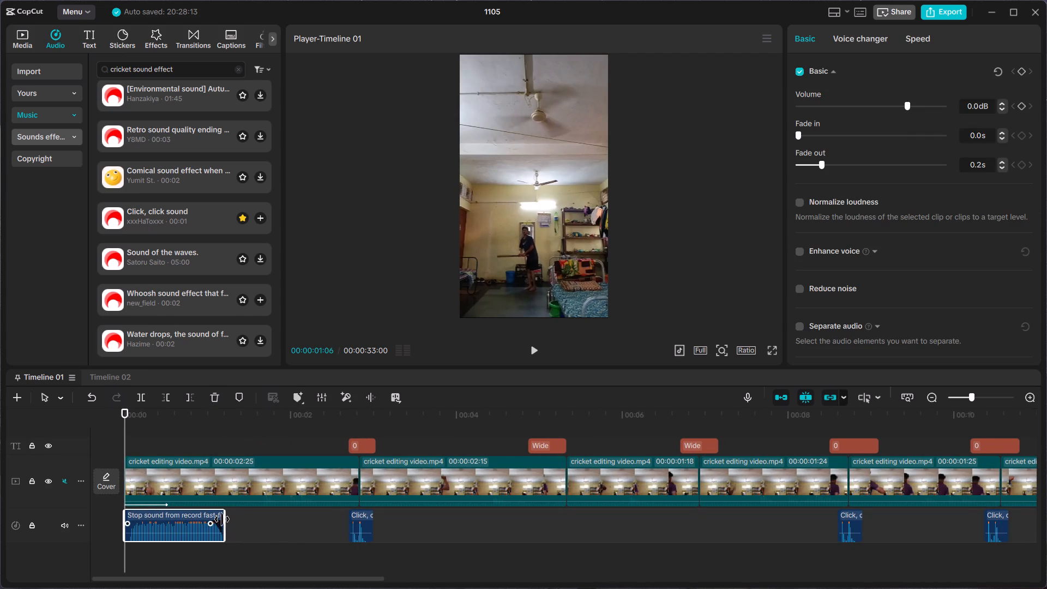
# Examine how the "Click, click sound" clips near 3 and 10 seconds line up with their 0 captions.
pyautogui.click(277, 554)
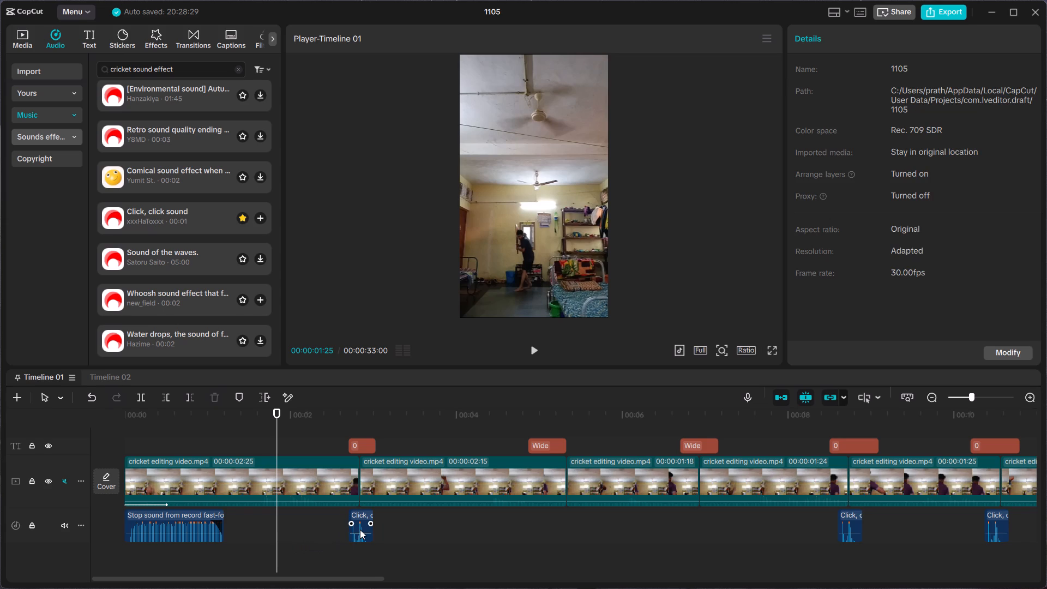
pyautogui.click(360, 530)
pyautogui.hotkey('ctrl', '+')
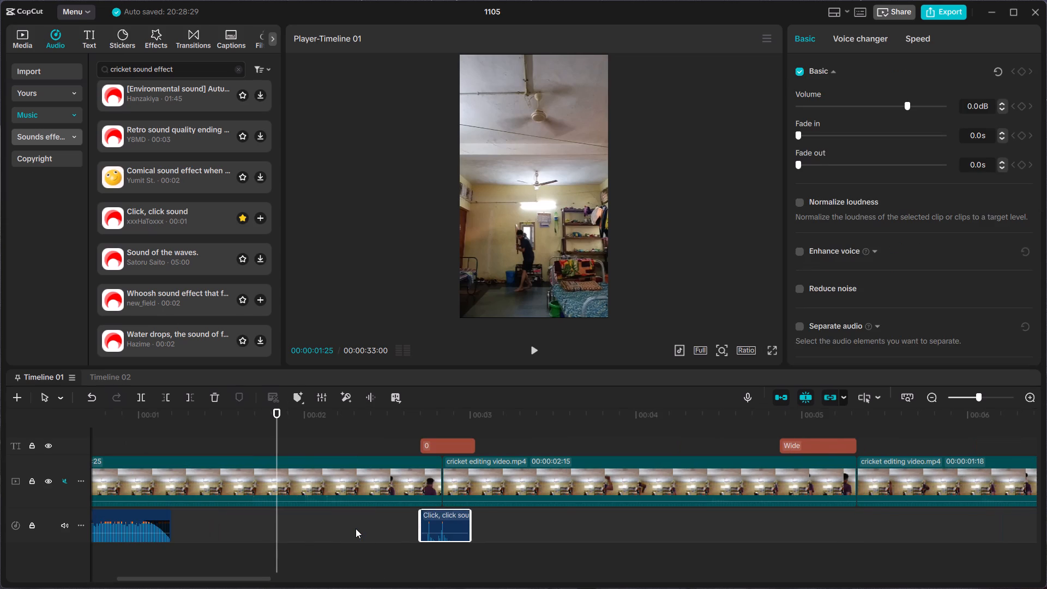
pyautogui.click(472, 527)
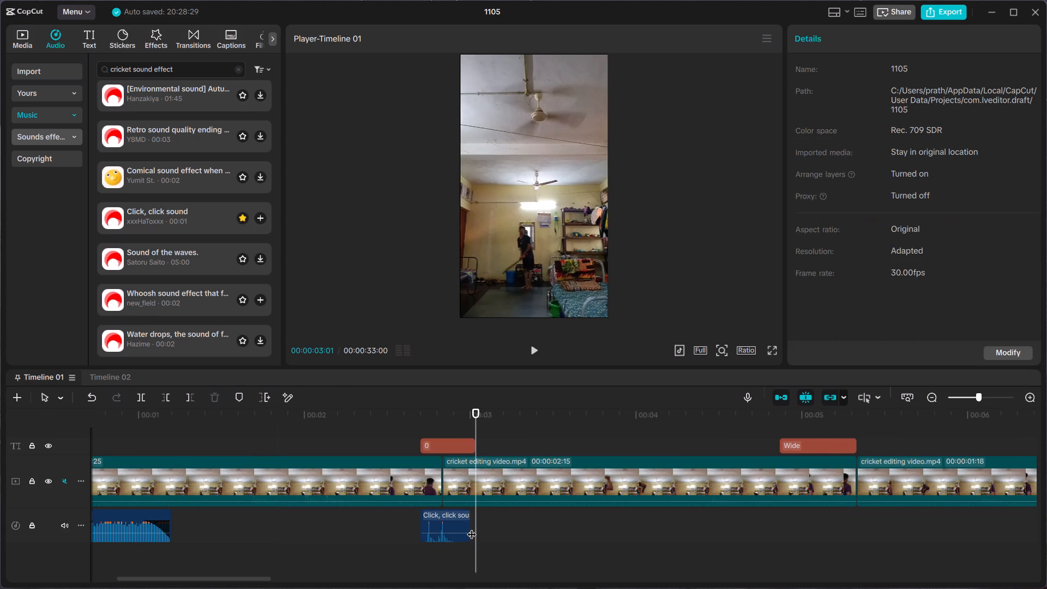
pyautogui.click(454, 523)
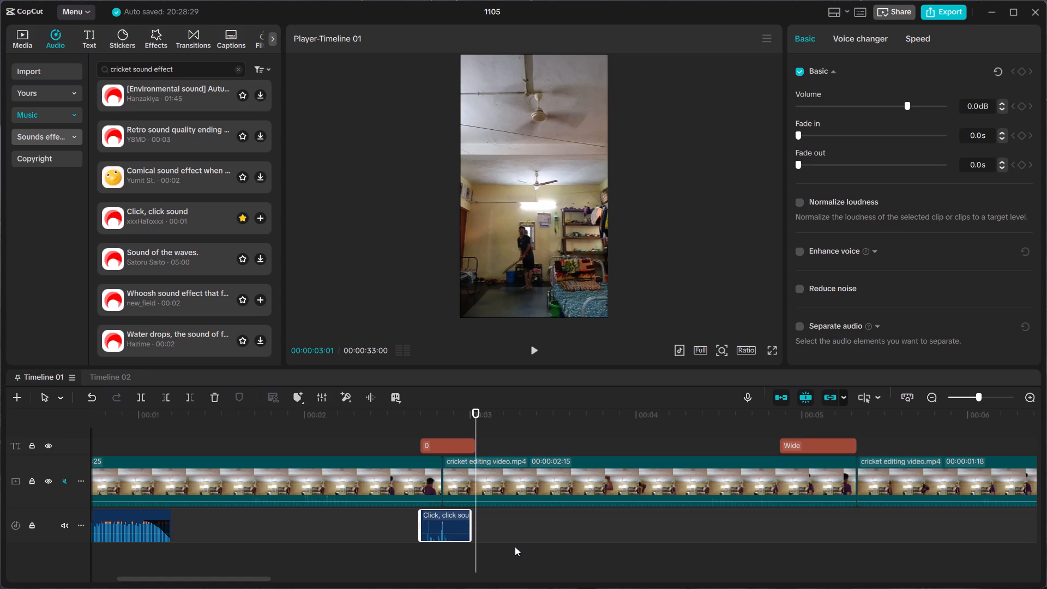
pyautogui.hotkey('ctrl', '-')
pyautogui.hotkey('ctrl', '-')
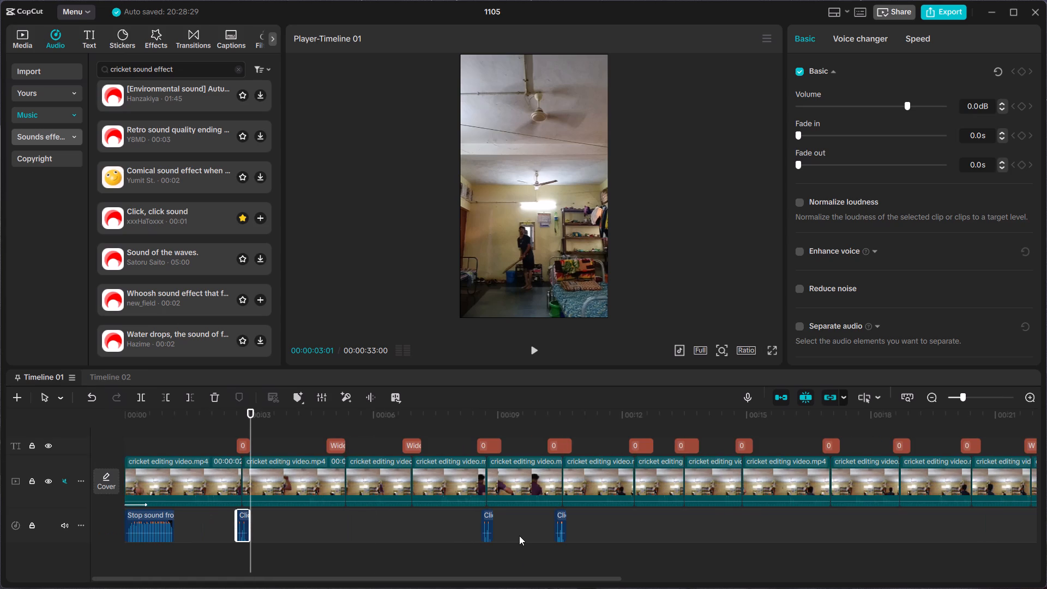
pyautogui.click(559, 531)
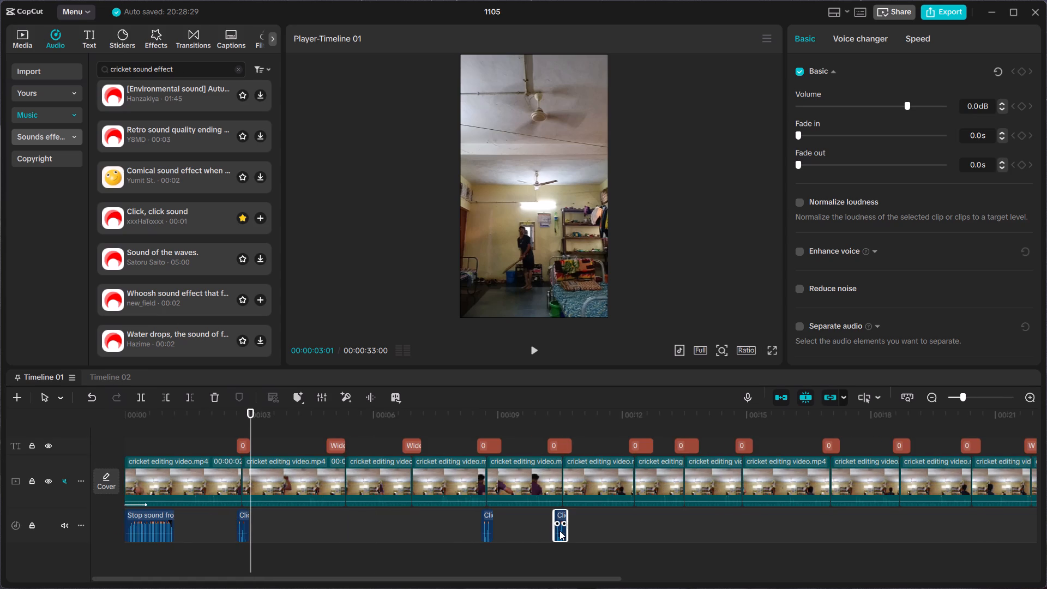
# Add the "Click, click sound" effect to the audio track under the 0 caption at about 12 seconds.
pyautogui.click(634, 514)
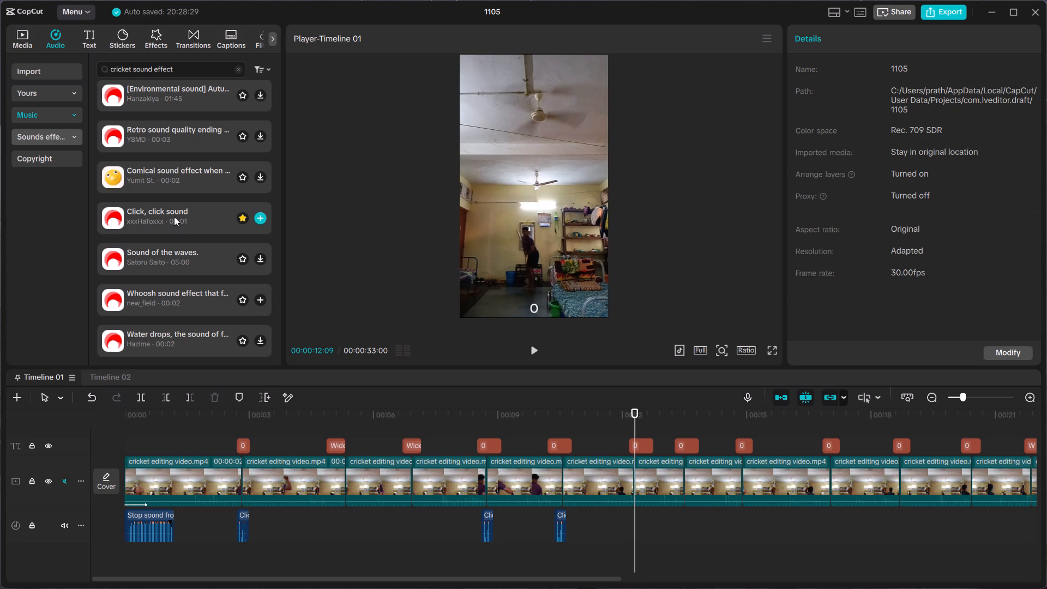
pyautogui.moveTo(174, 217); pyautogui.dragTo(628, 524)
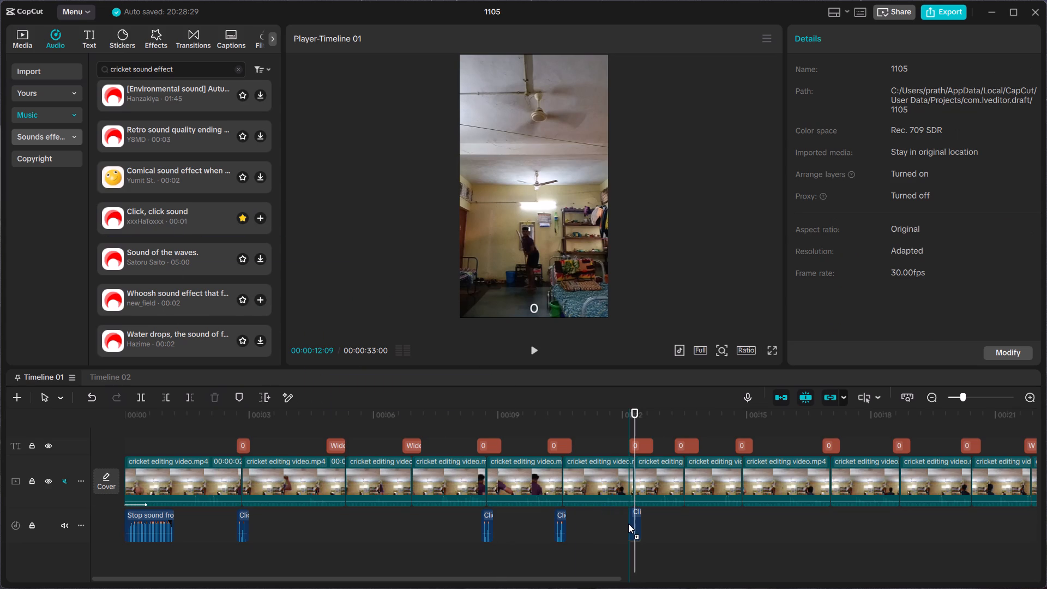
pyautogui.moveTo(628, 524); pyautogui.dragTo(627, 524)
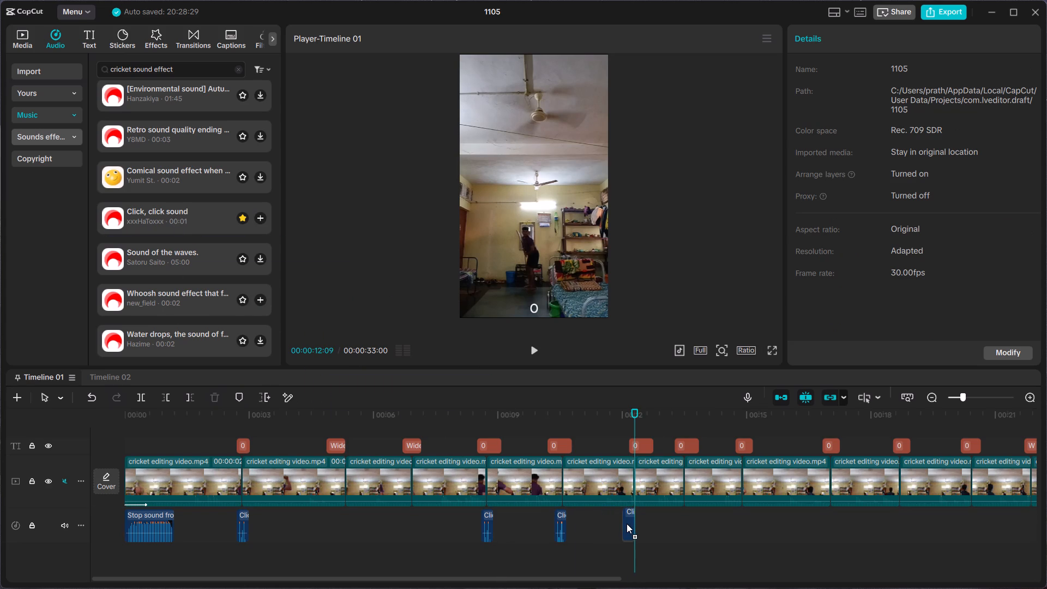
pyautogui.moveTo(627, 524); pyautogui.dragTo(628, 524)
# Add the "Click, click sound" effect under the 0 caption at about 13 seconds, overlapping the 00:00:13:15 clip cut.
pyautogui.click(669, 575)
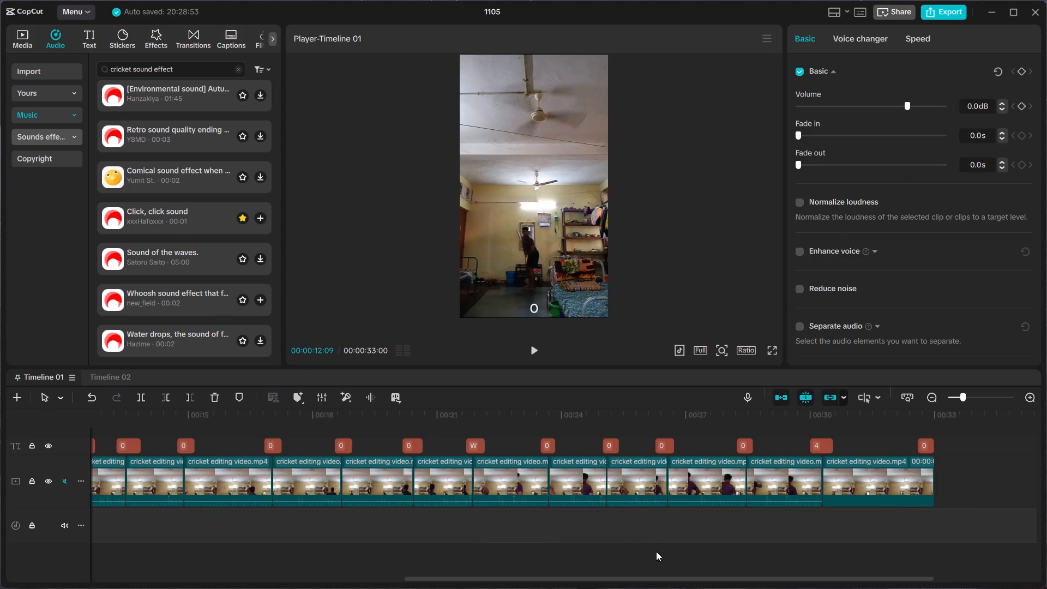
pyautogui.click(339, 524)
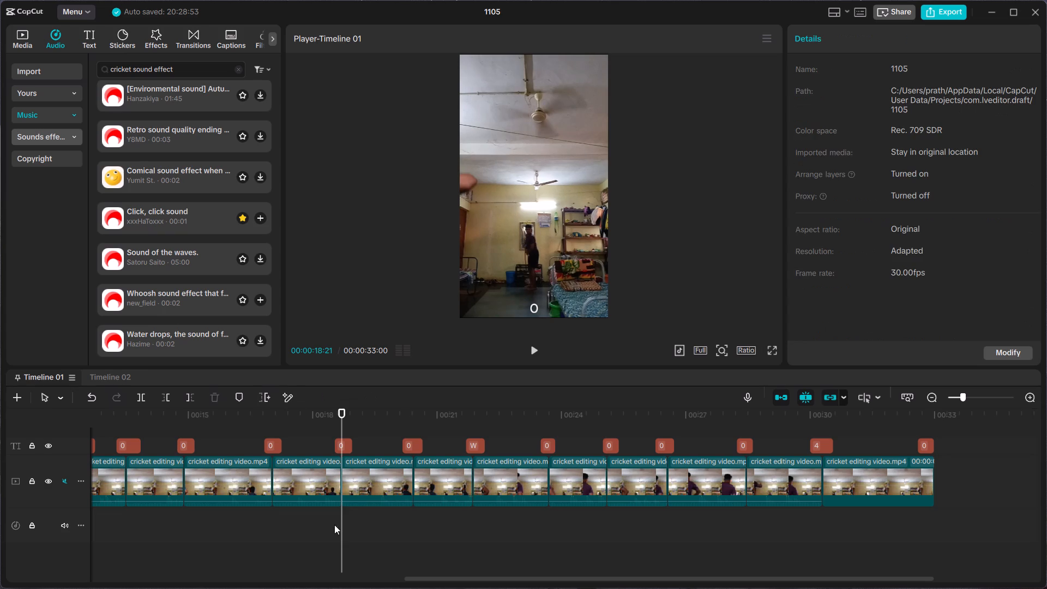
pyautogui.moveTo(341, 526); pyautogui.dragTo(45, 530)
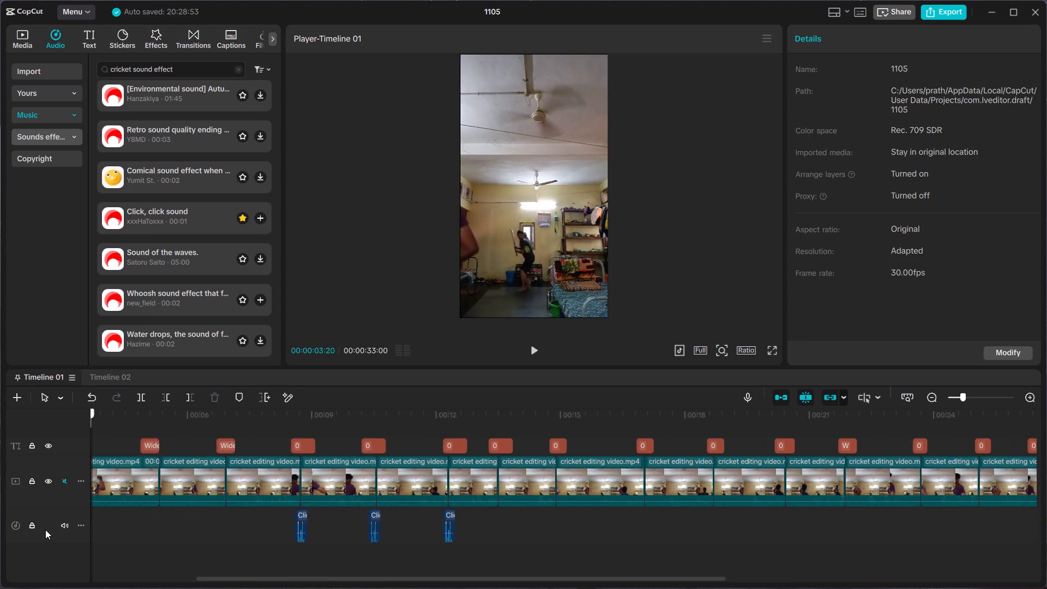
pyautogui.moveTo(45, 530); pyautogui.dragTo(781, 569)
pyautogui.click(682, 526)
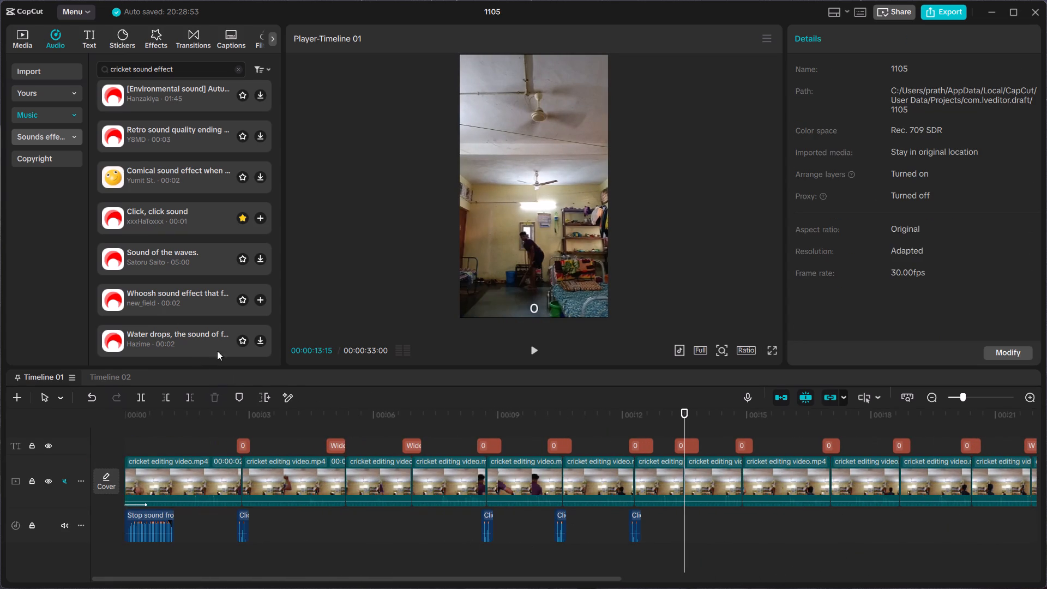
pyautogui.moveTo(177, 224); pyautogui.dragTo(644, 526)
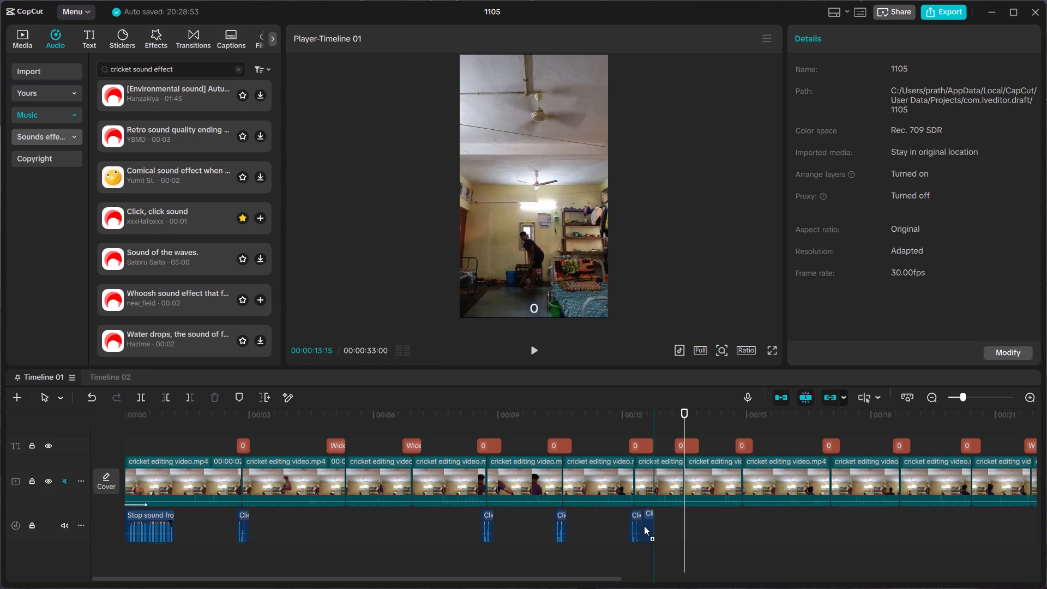
pyautogui.moveTo(644, 526); pyautogui.dragTo(675, 522)
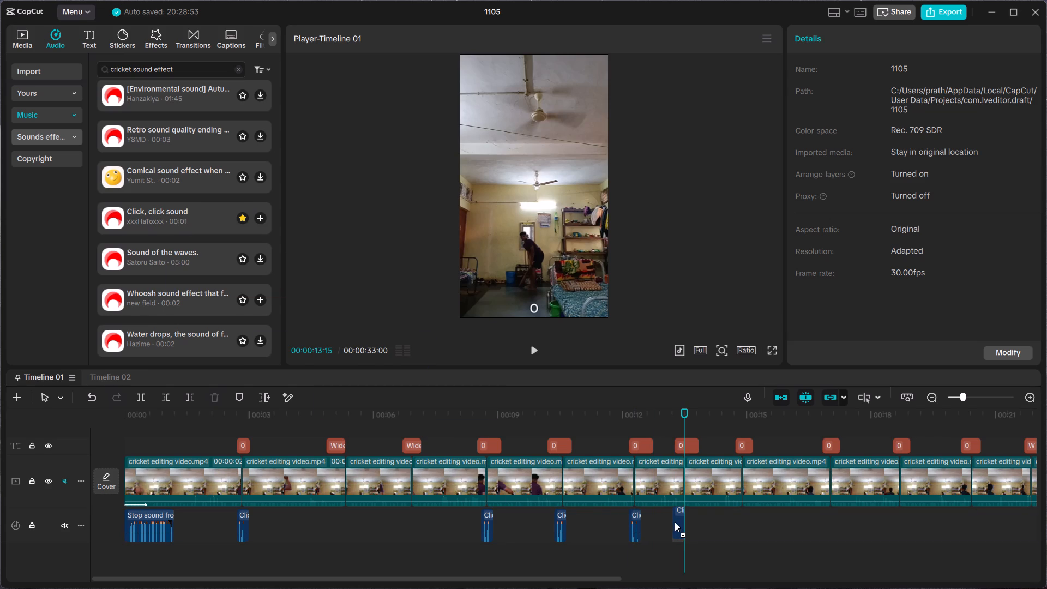
pyautogui.moveTo(675, 522); pyautogui.dragTo(678, 525)
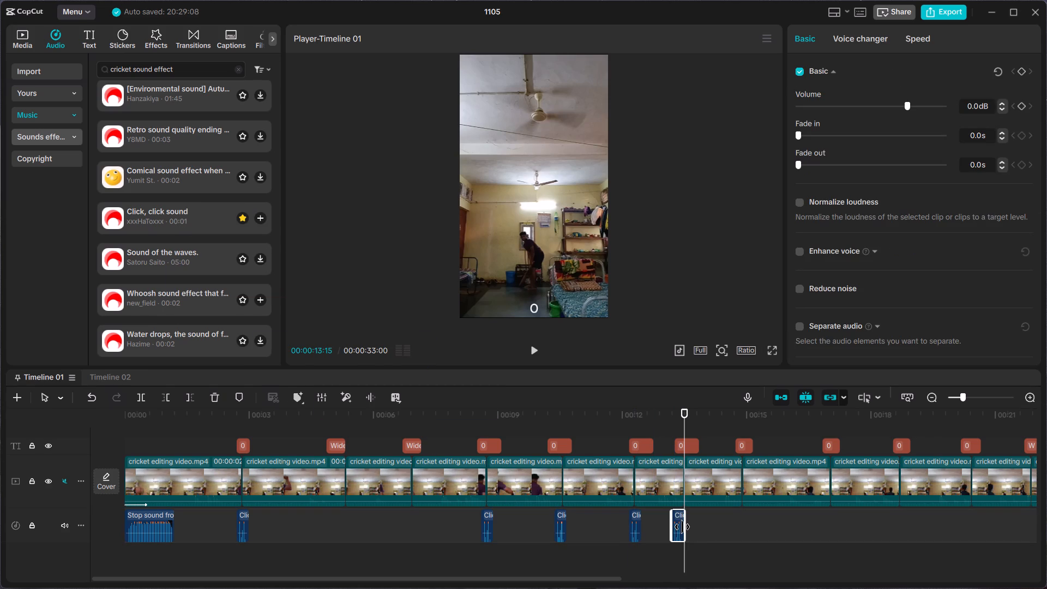
pyautogui.moveTo(679, 528); pyautogui.dragTo(683, 528)
pyautogui.moveTo(683, 528); pyautogui.dragTo(684, 527)
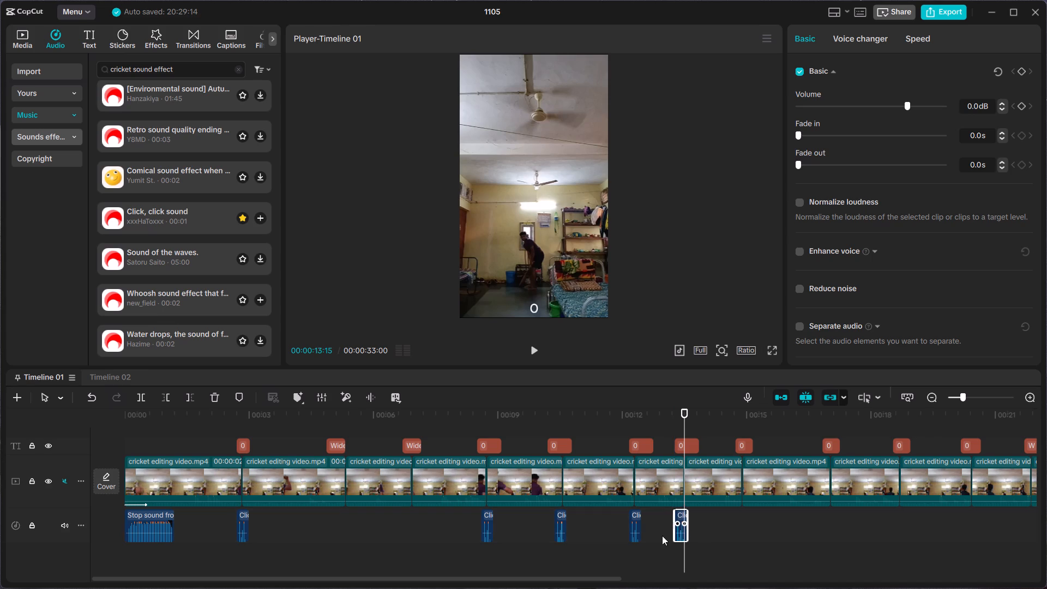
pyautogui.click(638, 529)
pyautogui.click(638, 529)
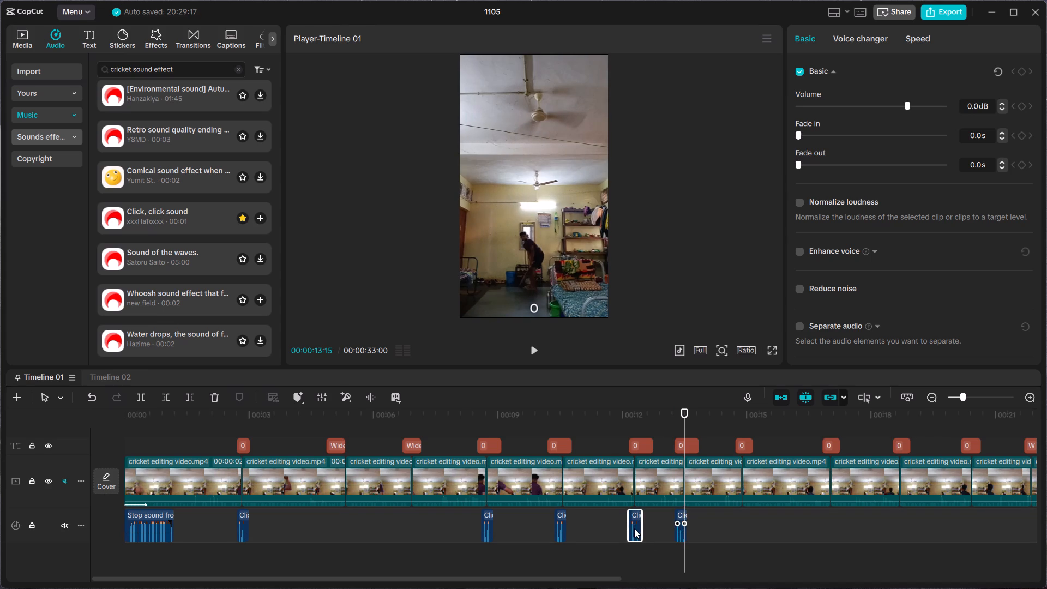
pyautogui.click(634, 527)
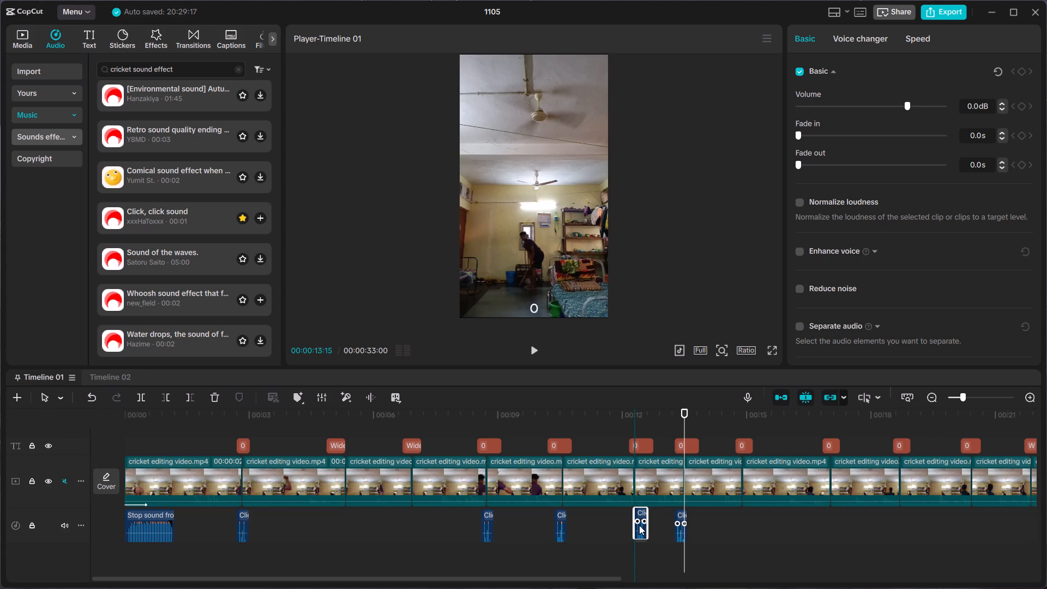
# Move the "Click, click sound" clip near 10 seconds slightly earlier, aligning its start with the 0 caption above it.
pyautogui.click(561, 531)
pyautogui.moveTo(561, 531); pyautogui.dragTo(556, 533)
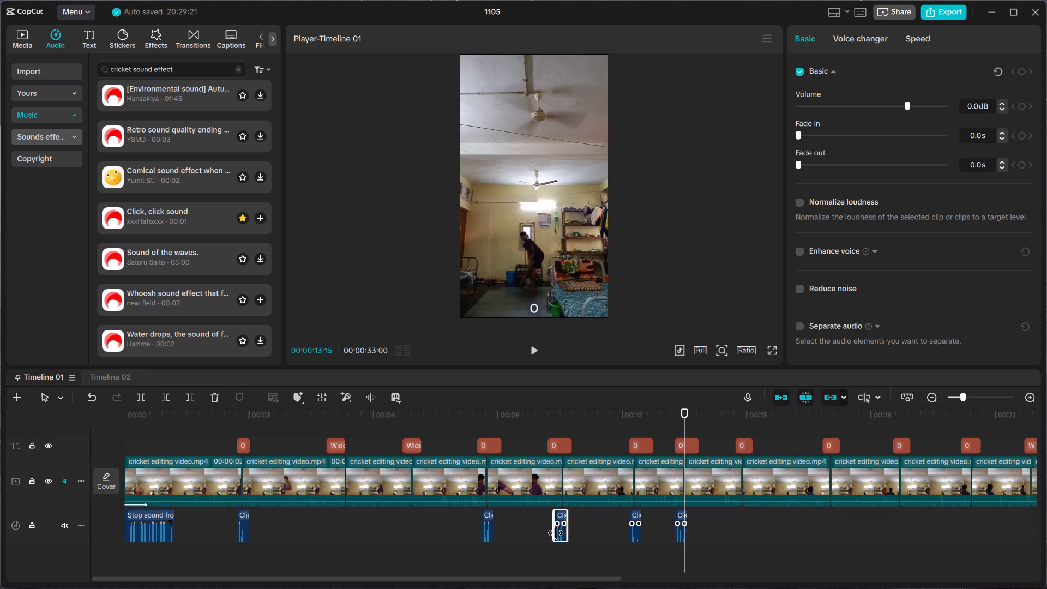
pyautogui.moveTo(556, 533); pyautogui.dragTo(557, 533)
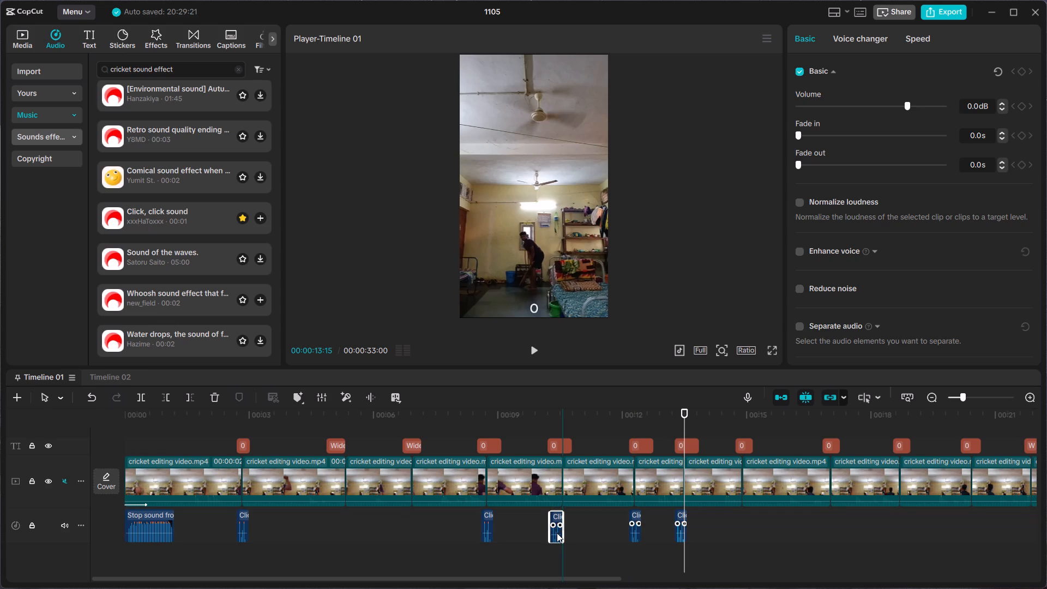
pyautogui.moveTo(557, 533); pyautogui.dragTo(561, 534)
pyautogui.moveTo(561, 534); pyautogui.dragTo(552, 534)
pyautogui.click(518, 529)
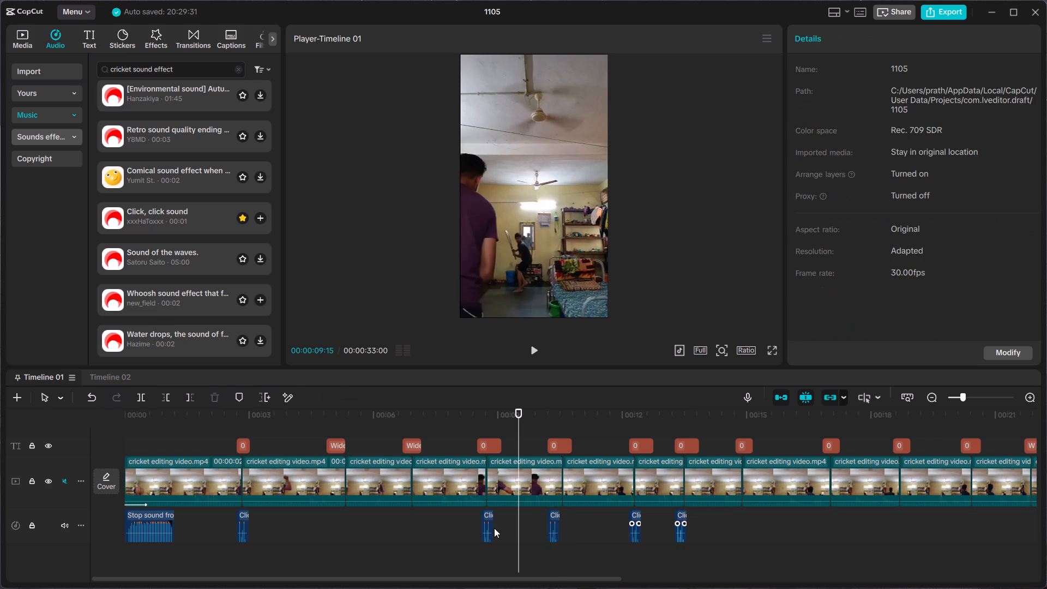
# Move the "Click, click sound" clip near 8.5 seconds slightly earlier, aligning its start with the 0 caption above it.
pyautogui.click(489, 528)
pyautogui.click(487, 528)
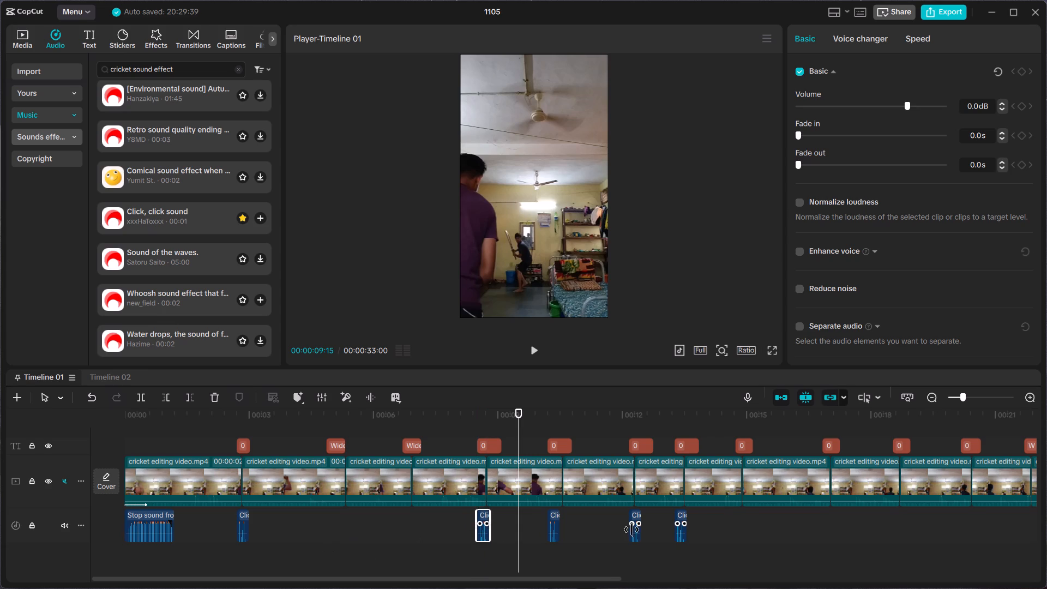
# Add the "Click, click sound" effect to the audio track under the 0 caption at about 14.7 seconds.
pyautogui.click(749, 516)
pyautogui.click(739, 518)
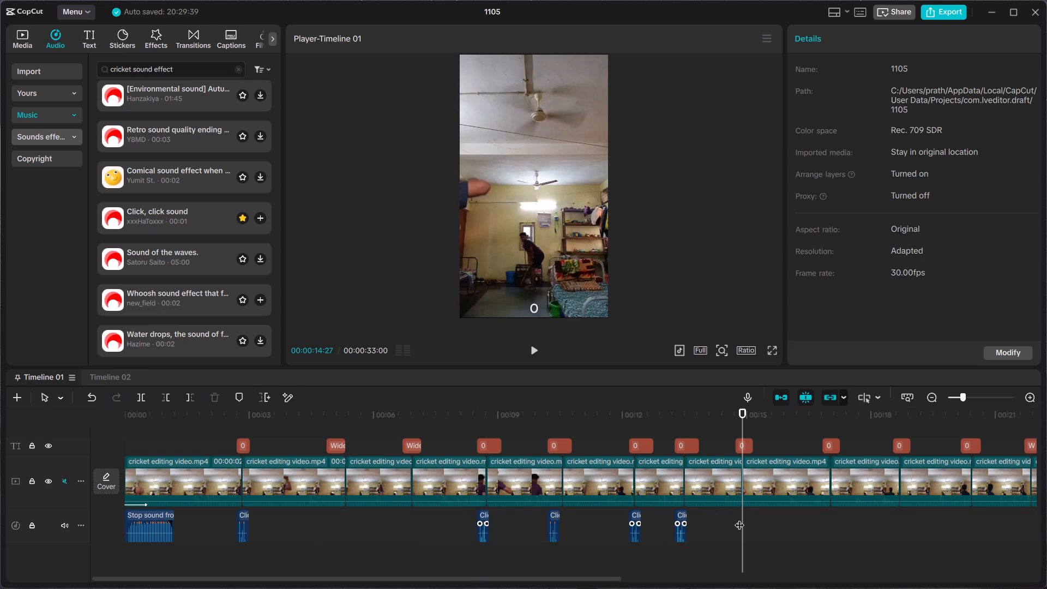
pyautogui.hotkey('ctrl', '+')
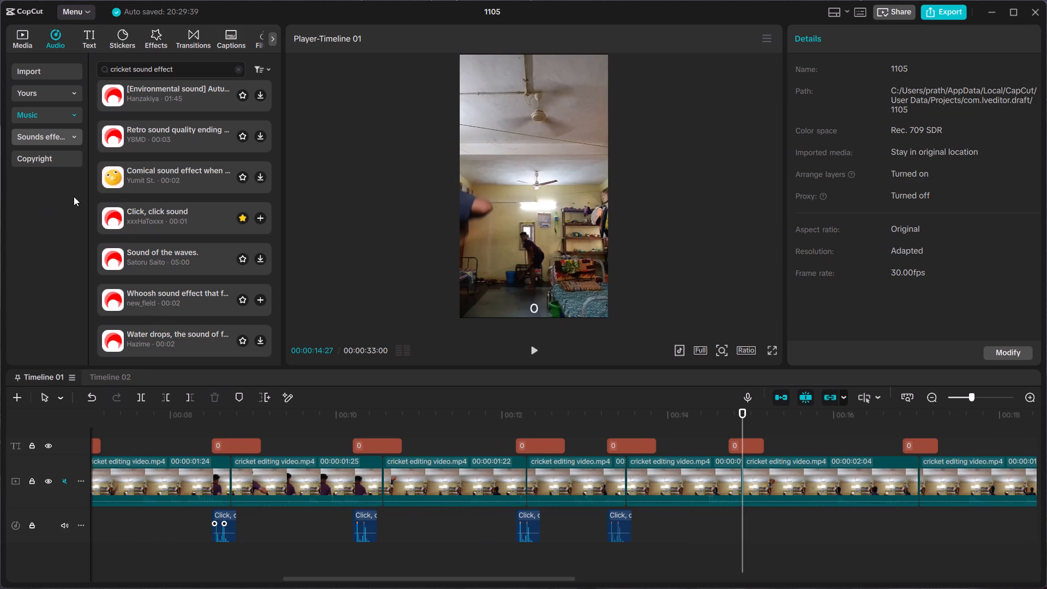
pyautogui.moveTo(154, 214); pyautogui.dragTo(558, 448)
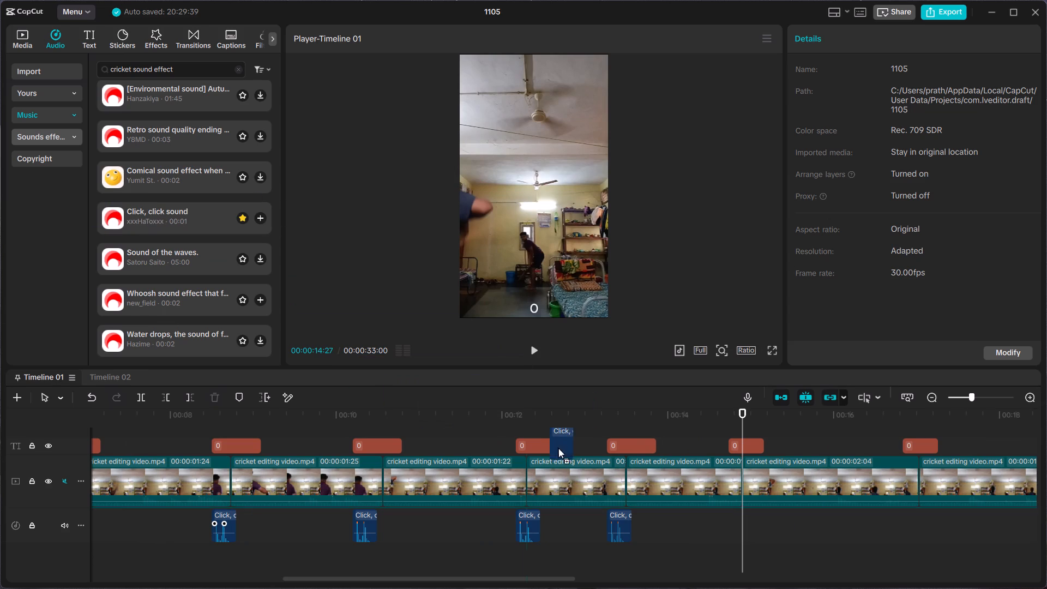
pyautogui.moveTo(558, 448); pyautogui.dragTo(727, 518)
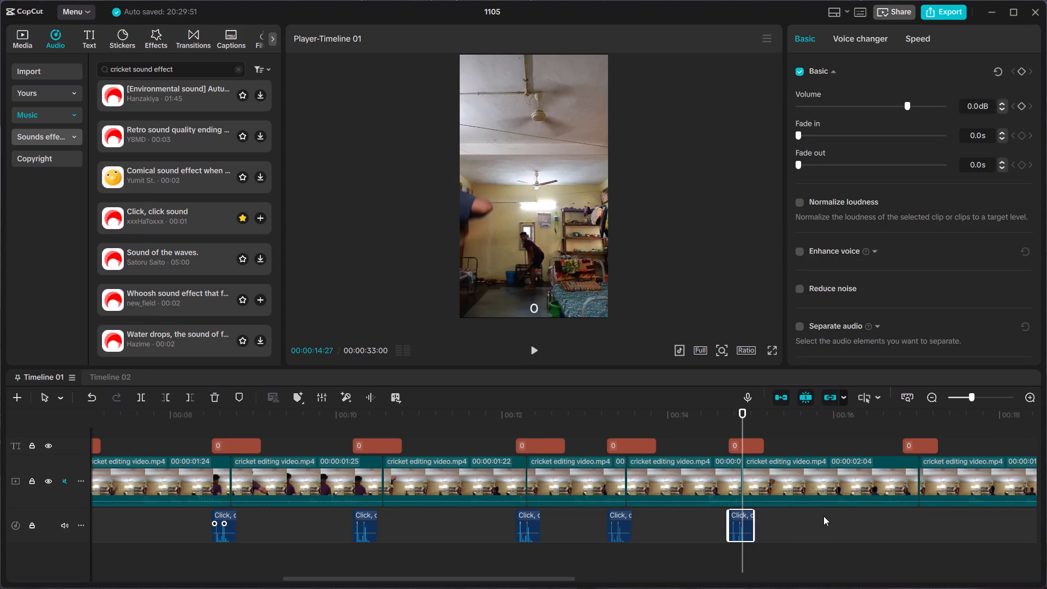
pyautogui.click(841, 542)
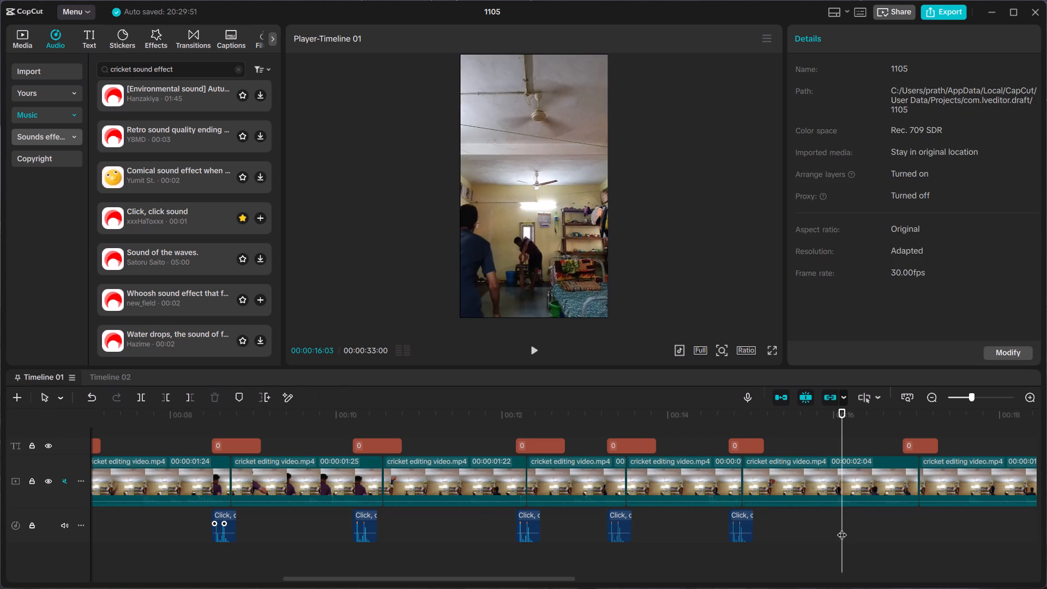
# Add the "Click, click sound" effect to the audio track under the 0 caption at about 17 seconds.
pyautogui.moveTo(841, 528); pyautogui.dragTo(1046, 516)
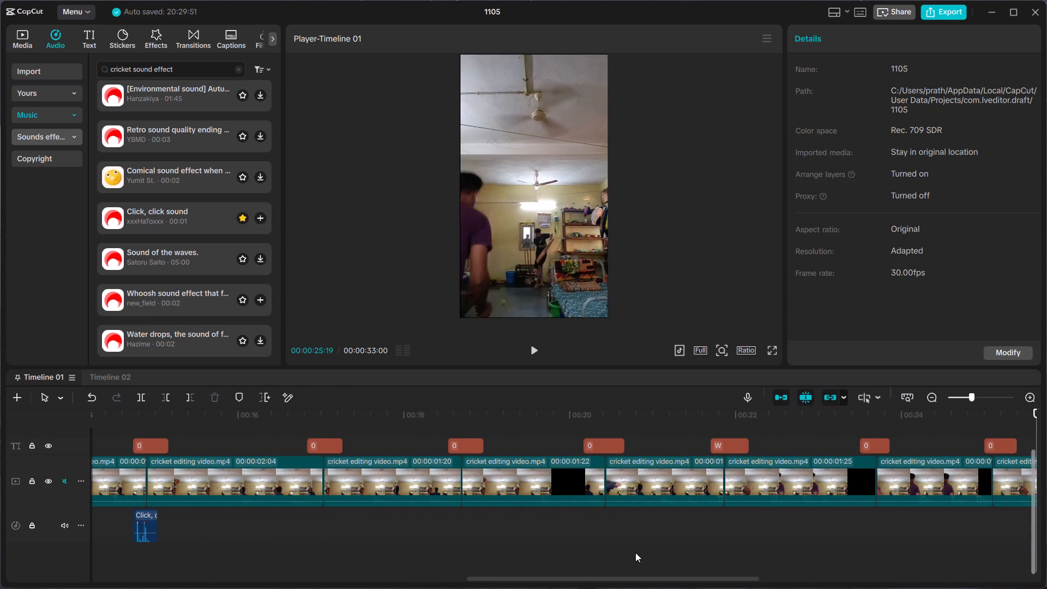
pyautogui.moveTo(165, 219); pyautogui.dragTo(341, 507)
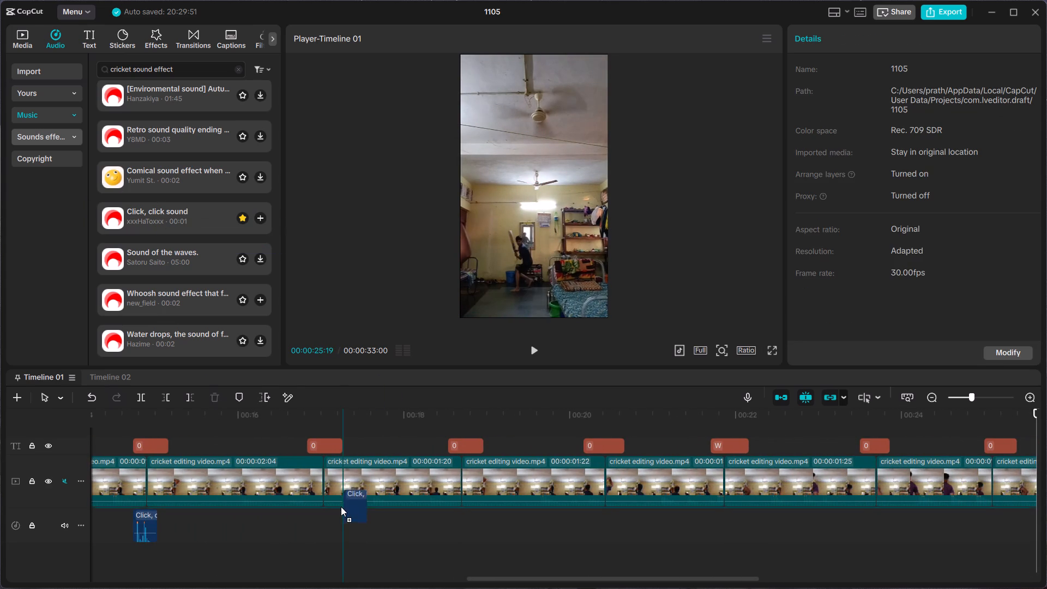
pyautogui.moveTo(341, 507); pyautogui.dragTo(310, 520)
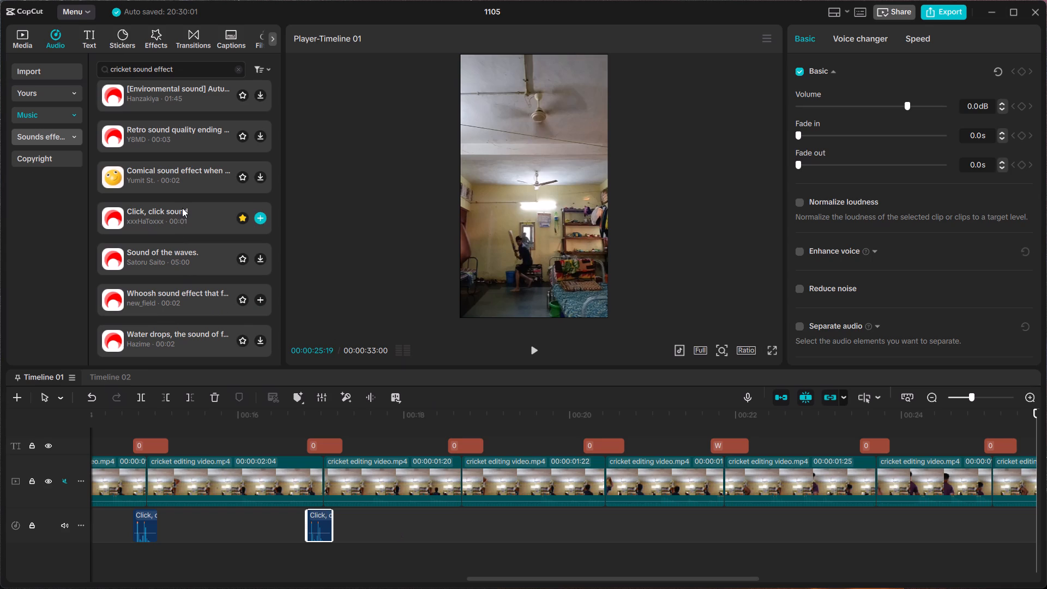
# Add the "Click, click sound" effect to the audio track under the 0 caption at about 18.5 seconds.
pyautogui.click(462, 516)
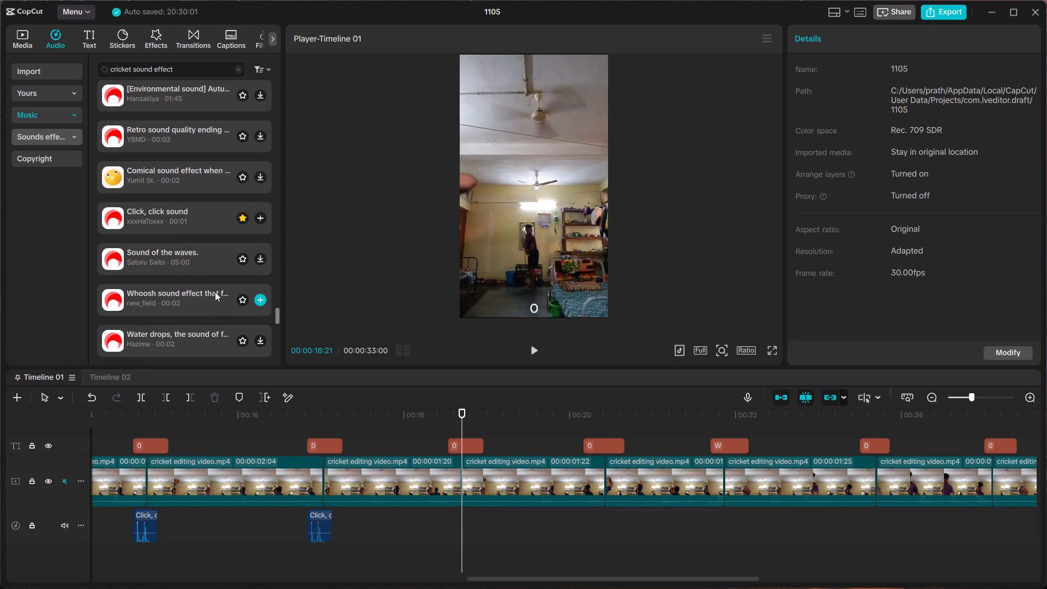
pyautogui.moveTo(177, 218); pyautogui.dragTo(447, 534)
pyautogui.click(508, 557)
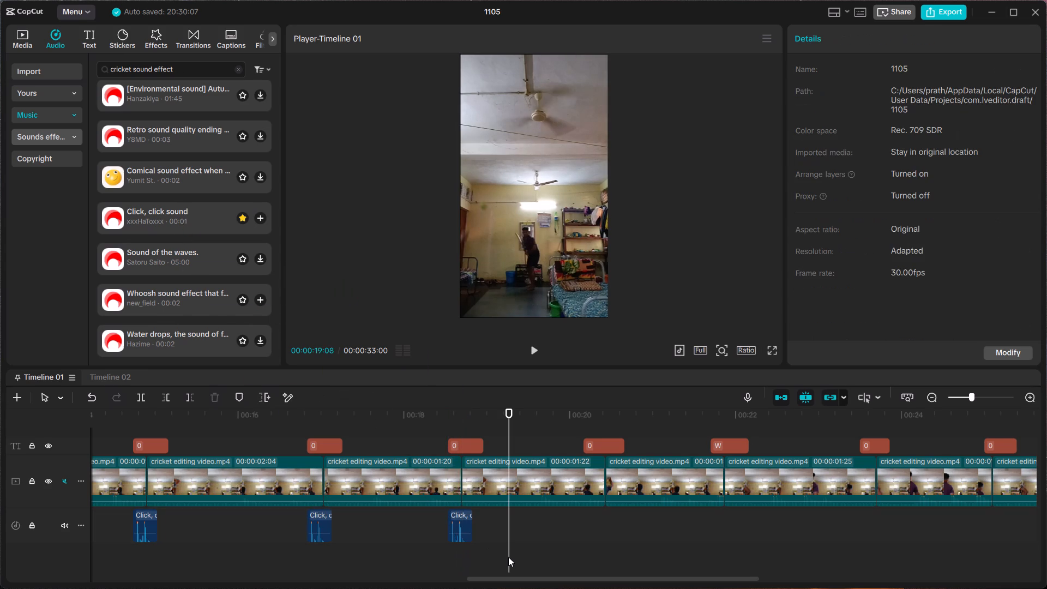
# Add the "Click, click sound" effect to the audio track under the 0 caption at about 20 seconds.
pyautogui.click(611, 521)
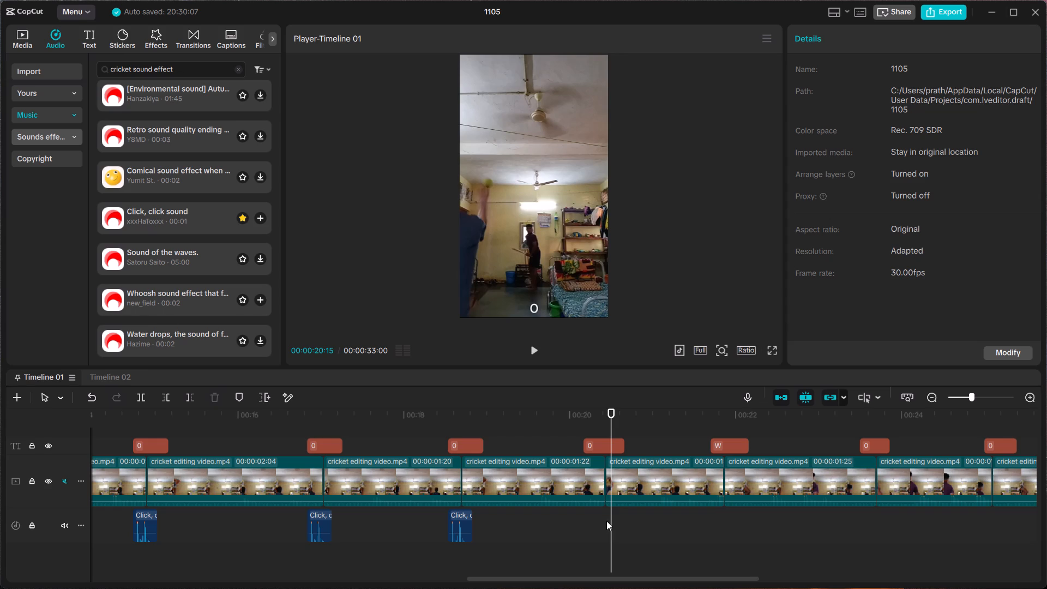
pyautogui.click(606, 521)
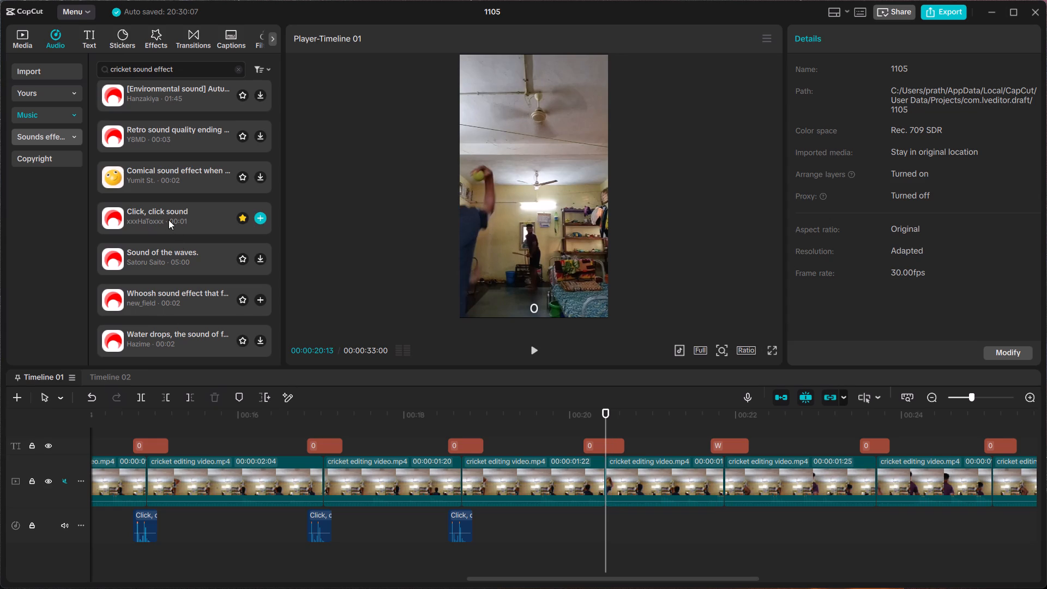
pyautogui.moveTo(169, 220); pyautogui.dragTo(580, 507)
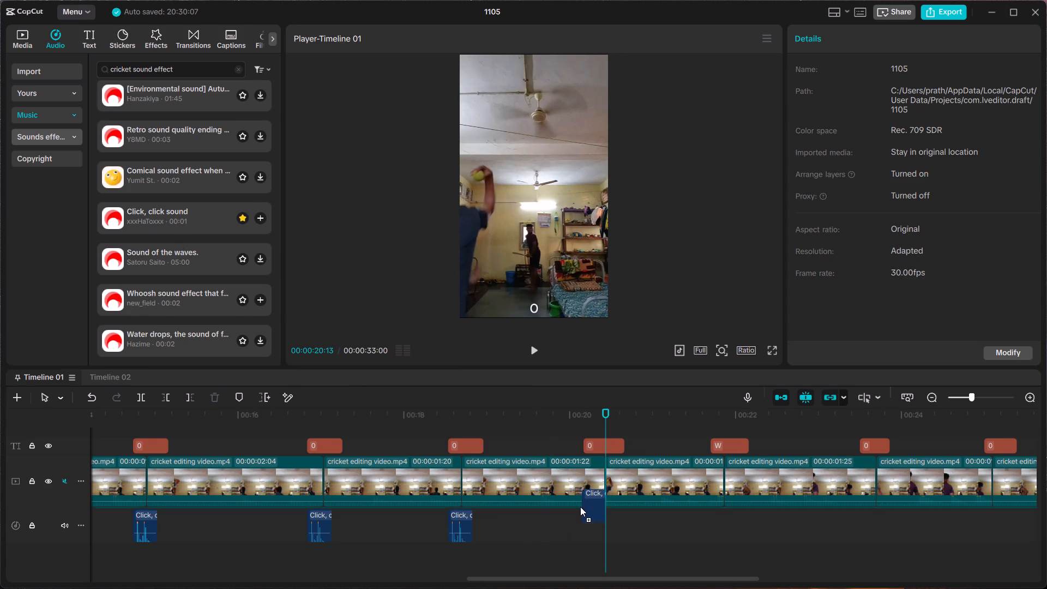
pyautogui.moveTo(580, 507); pyautogui.dragTo(584, 526)
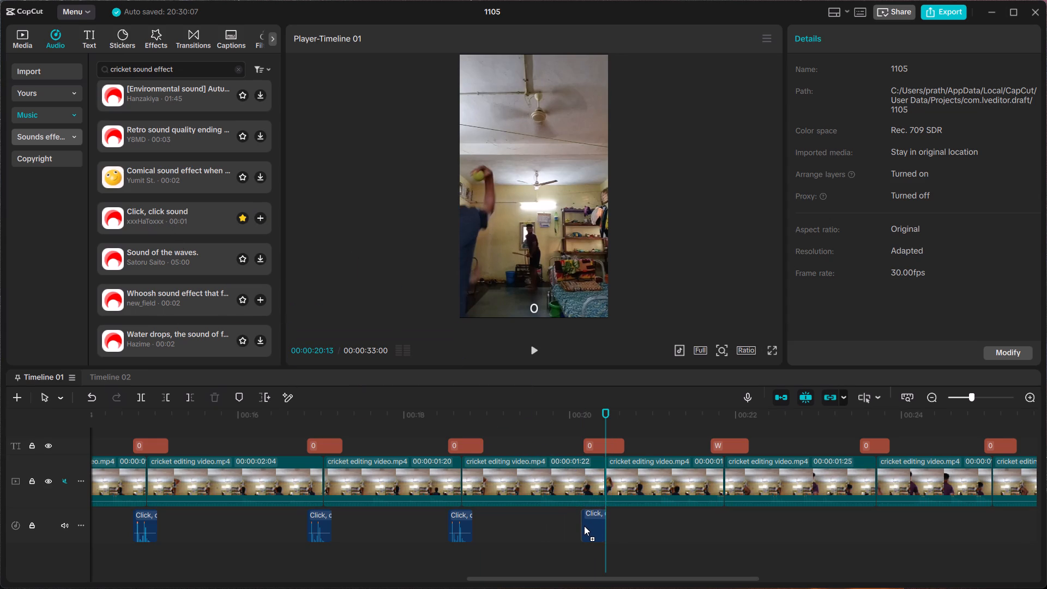
pyautogui.moveTo(584, 526); pyautogui.dragTo(588, 526)
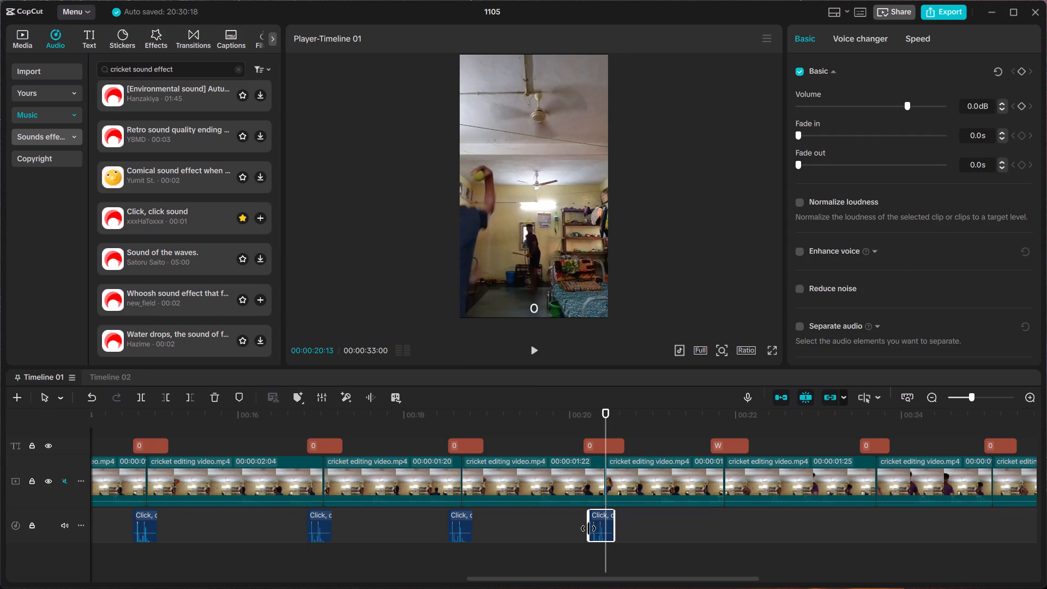
# Add the "Click, click sound" effect to the audio track under the 0 caption at about 23.5 seconds.
pyautogui.moveTo(170, 216); pyautogui.dragTo(174, 218)
pyautogui.moveTo(174, 218); pyautogui.dragTo(869, 533)
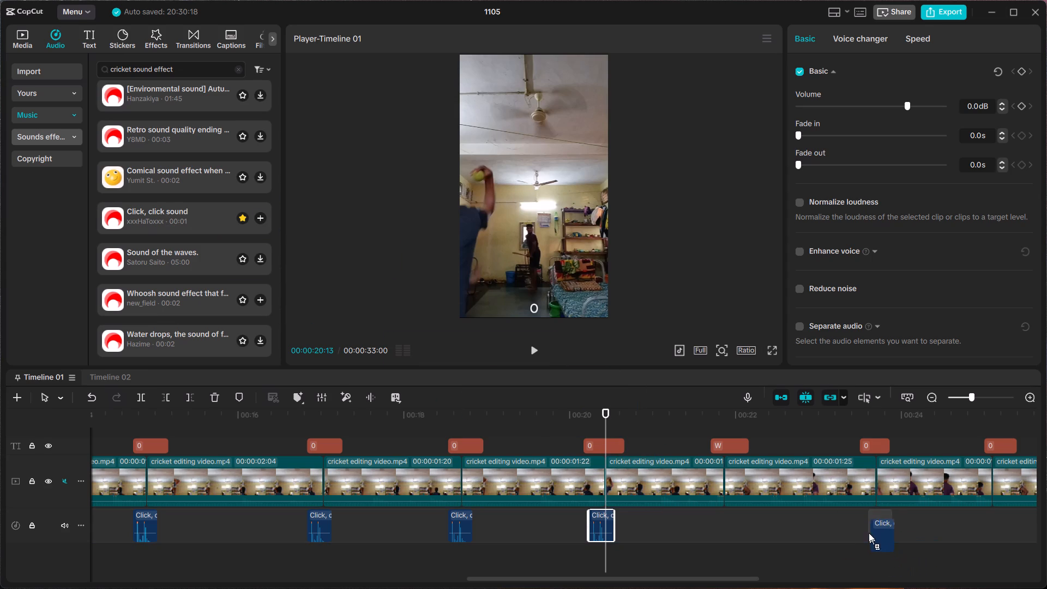
pyautogui.moveTo(869, 533); pyautogui.dragTo(862, 526)
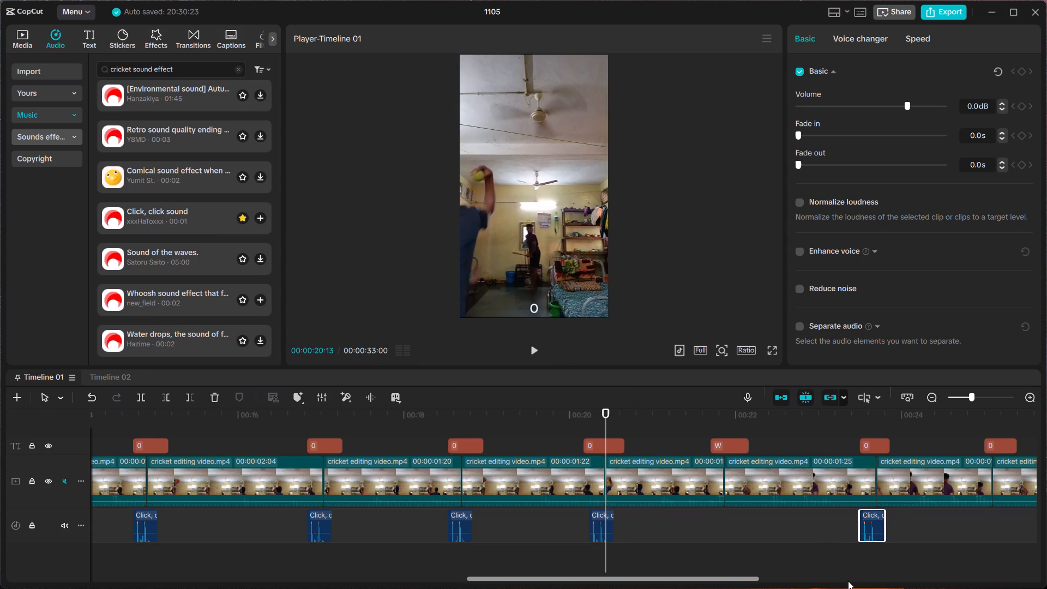
# Add the "Click, click sound" effect to the audio track under the 0 caption at about 25 seconds.
pyautogui.click(848, 581)
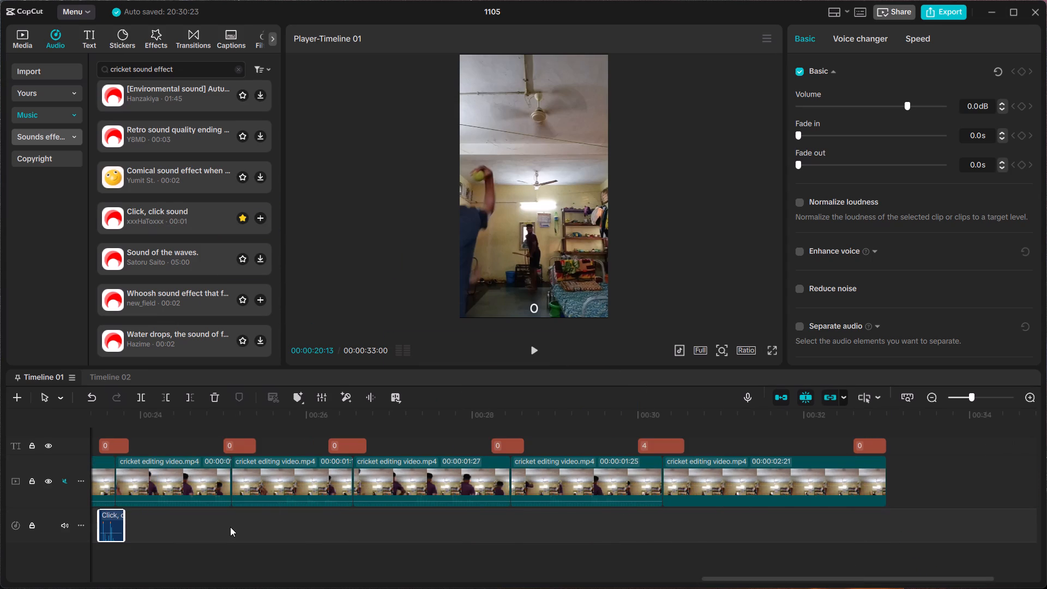
pyautogui.click(229, 527)
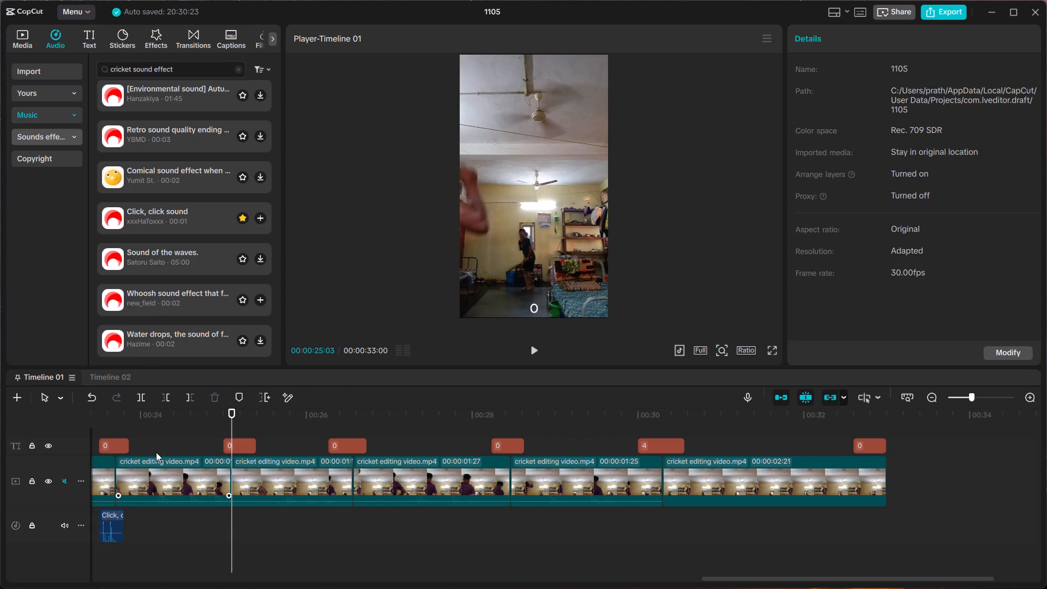
pyautogui.moveTo(151, 218); pyautogui.dragTo(212, 411)
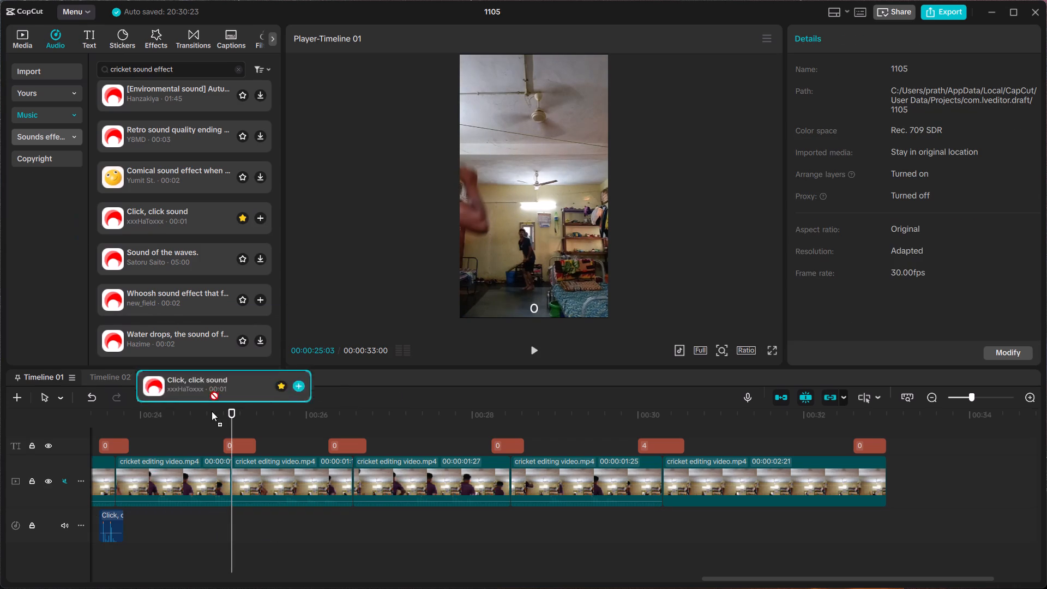
pyautogui.moveTo(212, 411); pyautogui.dragTo(222, 516)
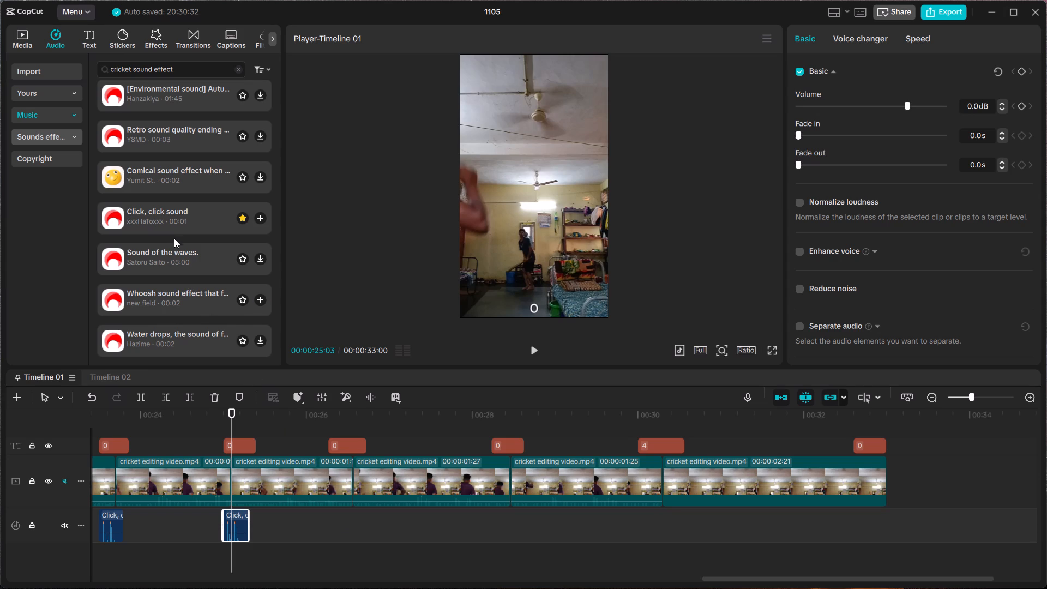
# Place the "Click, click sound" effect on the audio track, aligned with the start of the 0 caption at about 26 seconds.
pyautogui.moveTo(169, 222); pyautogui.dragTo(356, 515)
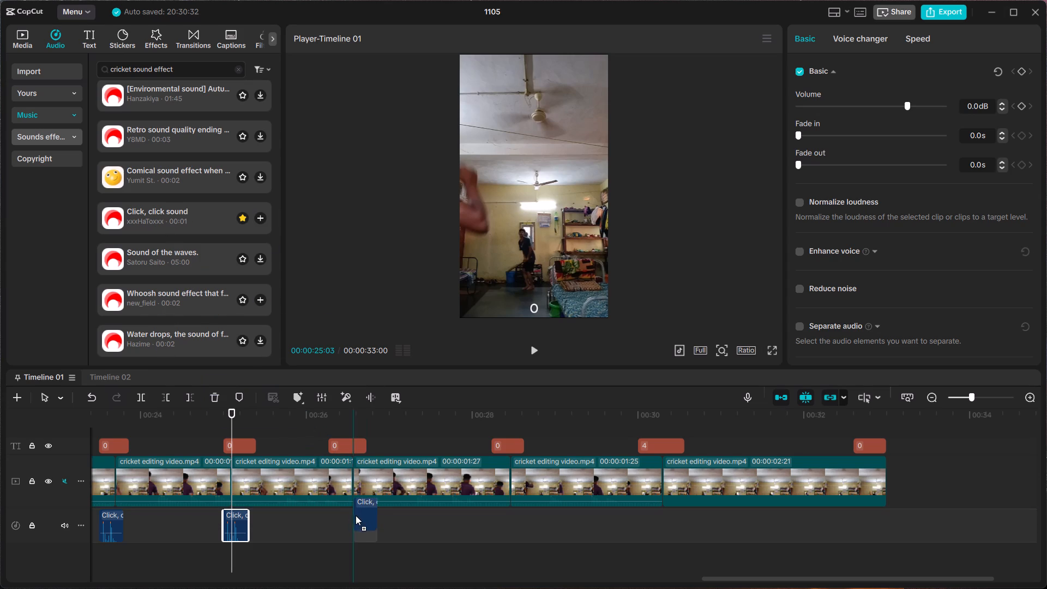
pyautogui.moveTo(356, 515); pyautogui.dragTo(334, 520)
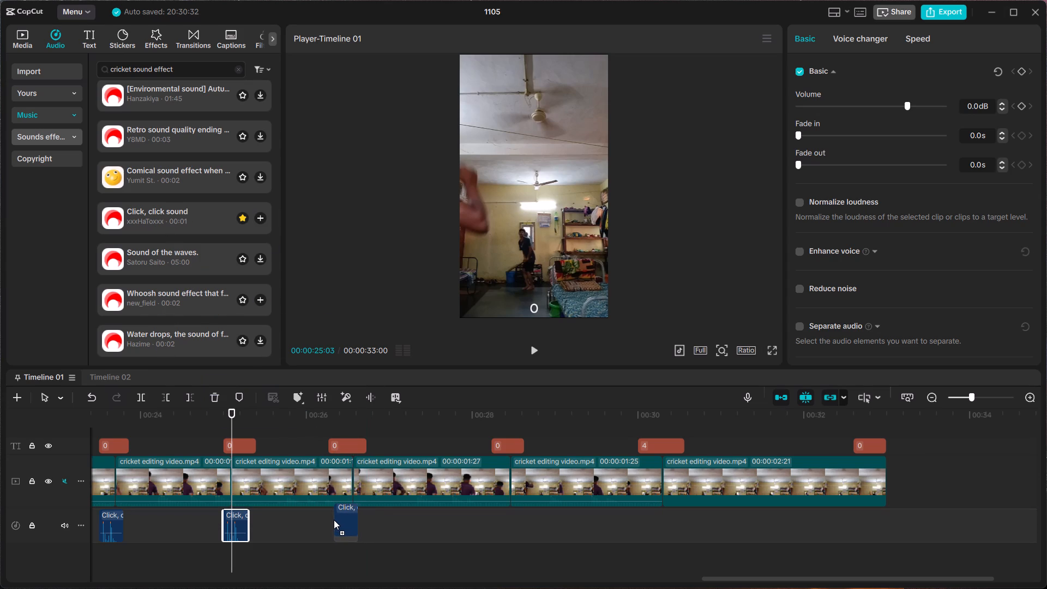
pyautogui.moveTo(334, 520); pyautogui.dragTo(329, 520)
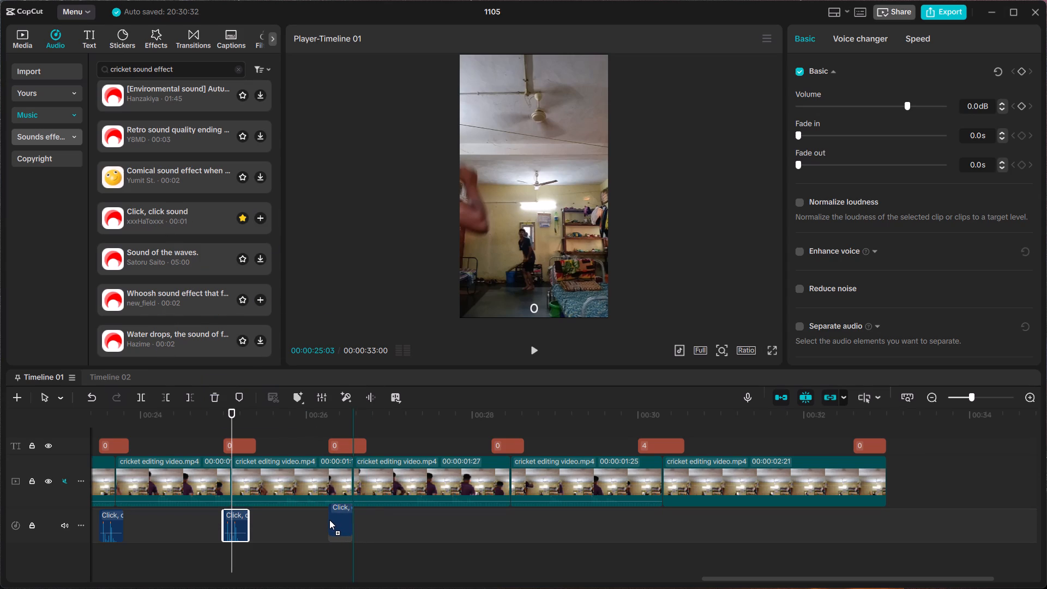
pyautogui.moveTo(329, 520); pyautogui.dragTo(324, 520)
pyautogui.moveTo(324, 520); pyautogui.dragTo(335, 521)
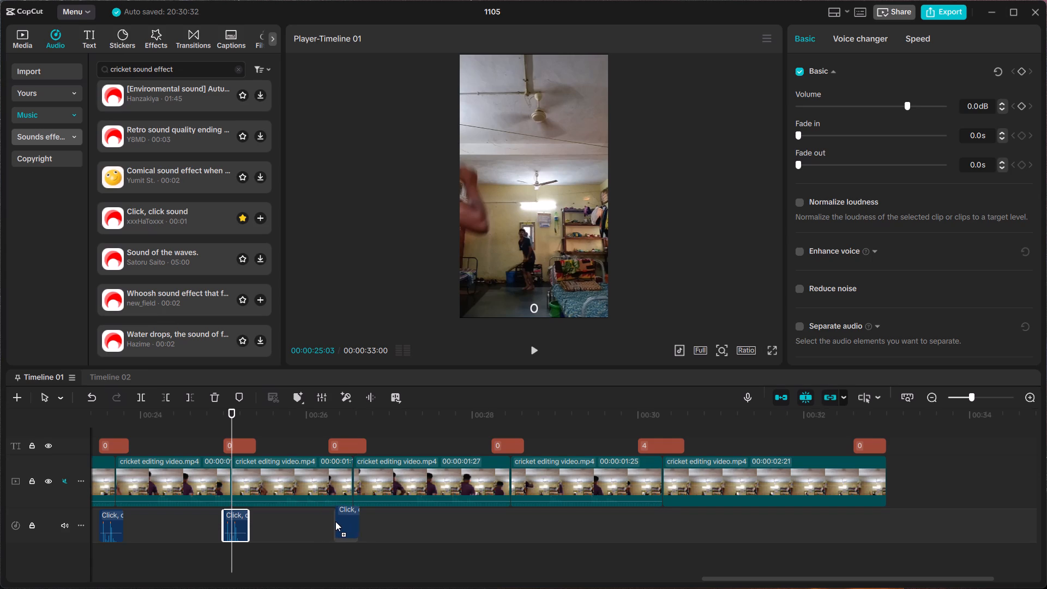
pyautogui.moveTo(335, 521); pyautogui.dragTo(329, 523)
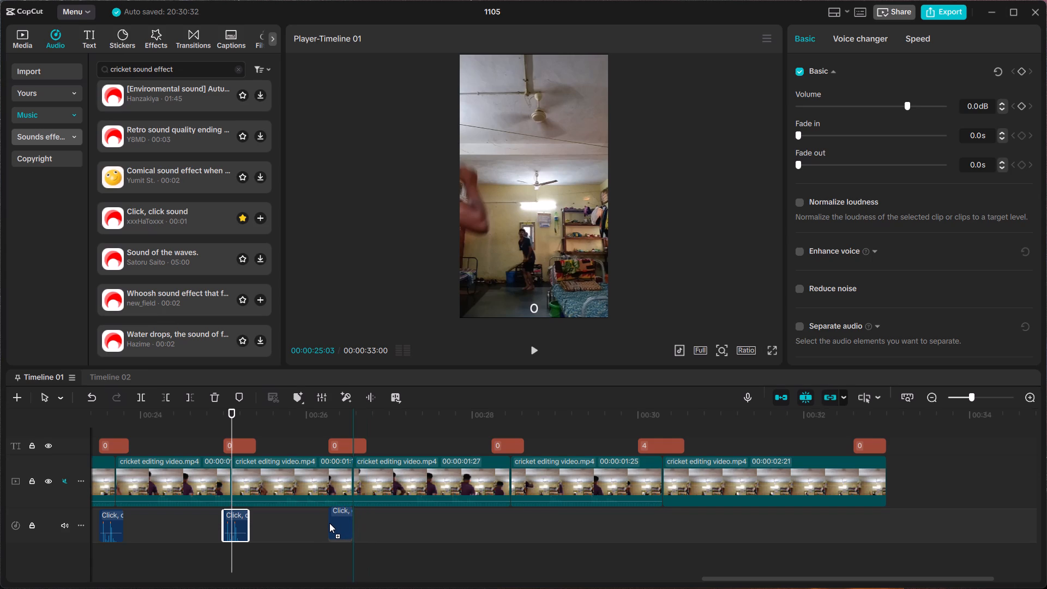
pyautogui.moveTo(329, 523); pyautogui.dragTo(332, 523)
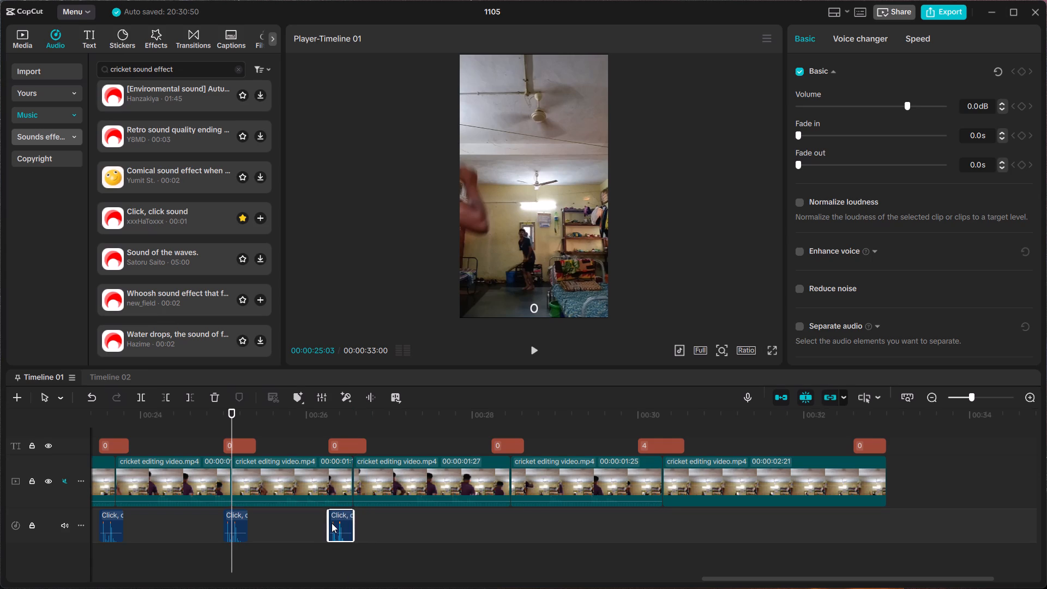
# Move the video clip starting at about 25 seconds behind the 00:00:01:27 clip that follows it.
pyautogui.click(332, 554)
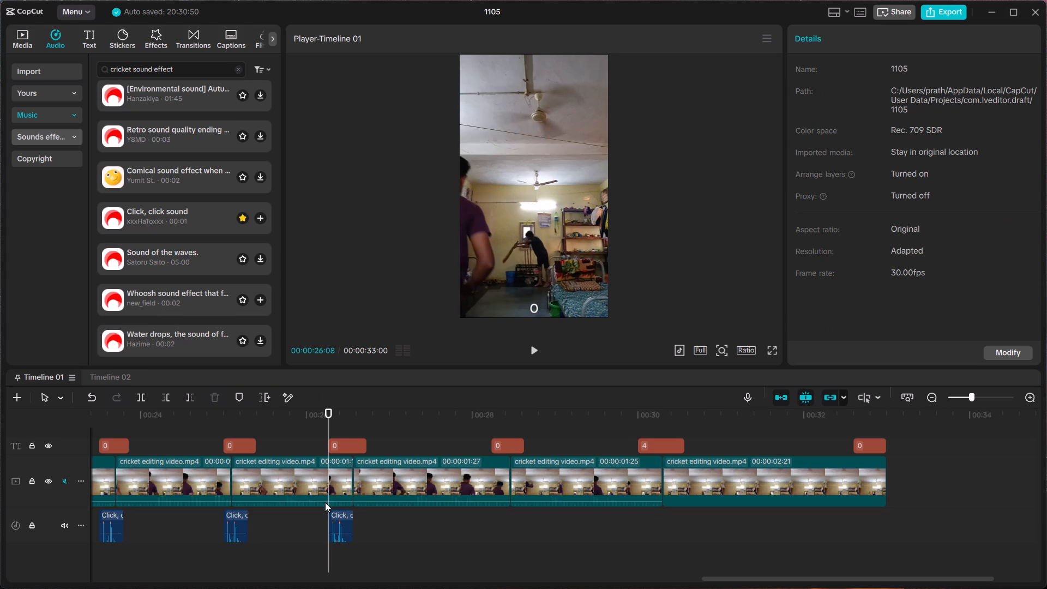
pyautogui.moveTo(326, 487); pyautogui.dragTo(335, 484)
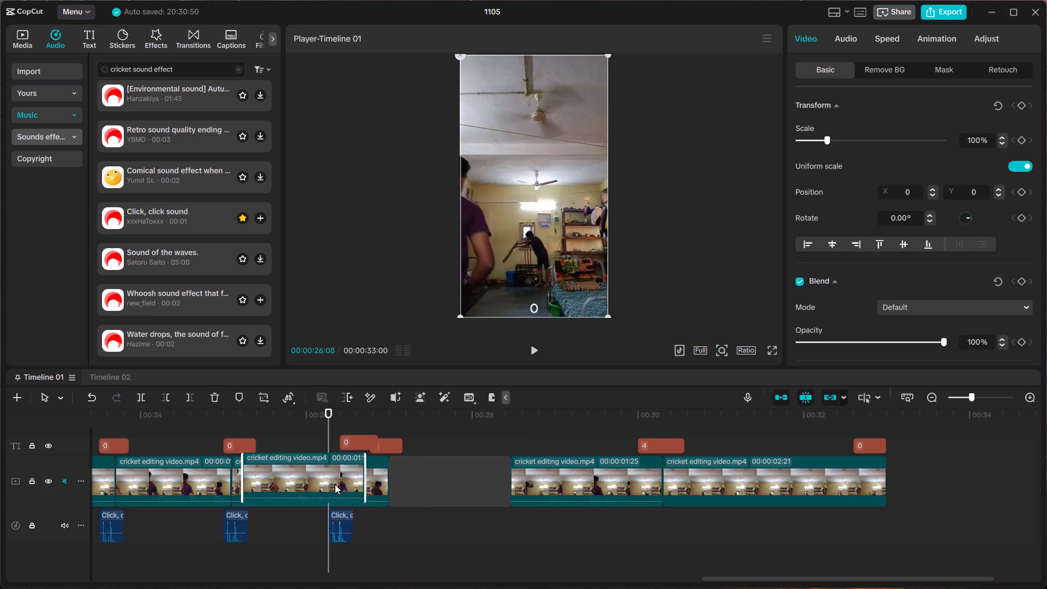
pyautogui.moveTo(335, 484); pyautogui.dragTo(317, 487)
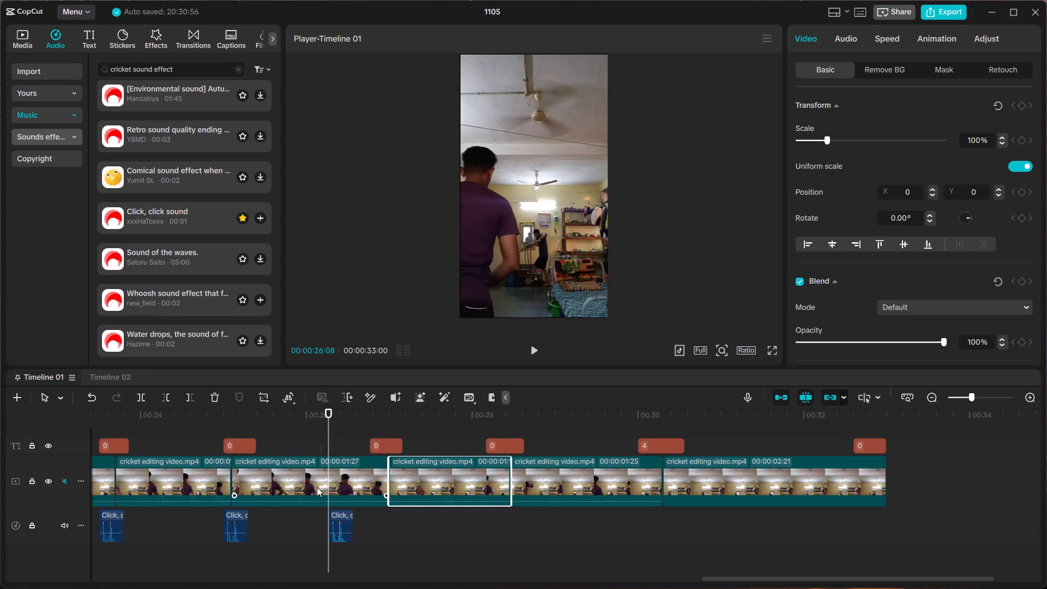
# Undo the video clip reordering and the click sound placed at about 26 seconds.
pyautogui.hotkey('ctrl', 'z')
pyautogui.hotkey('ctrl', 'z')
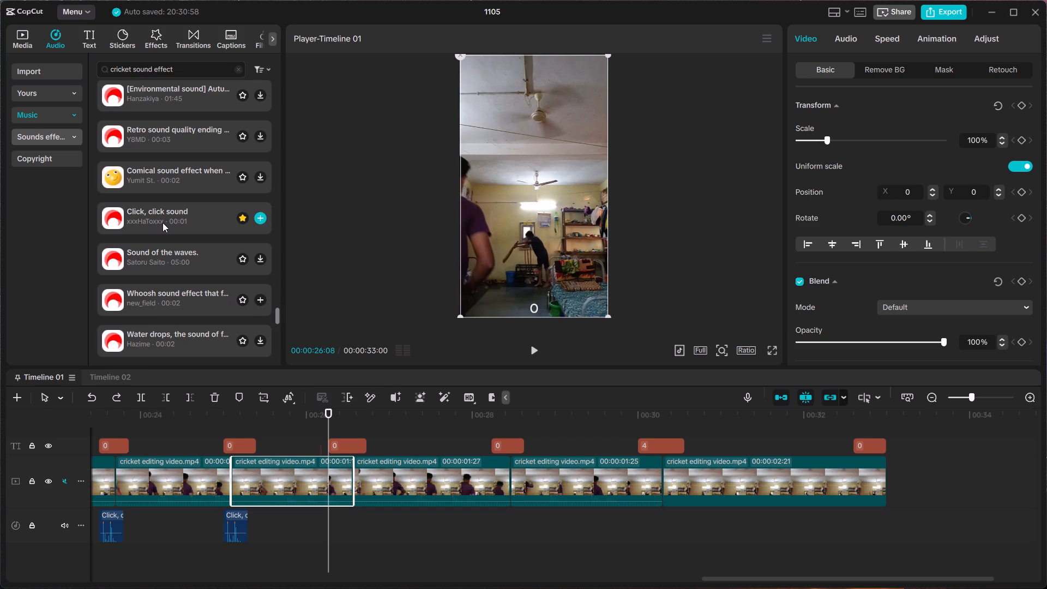
# Add the "Click, click sound" effect to the audio track under the 0 caption at about 26 seconds.
pyautogui.moveTo(163, 223); pyautogui.dragTo(327, 520)
pyautogui.click(444, 523)
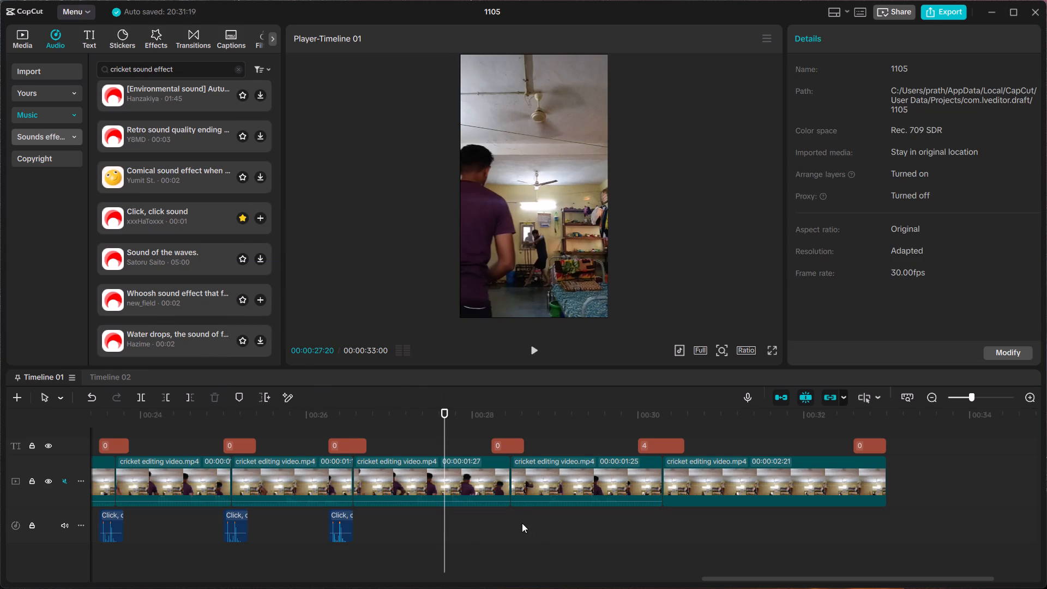
# Add the "Click, click sound" effect to the audio track under the 0 caption at about 28 seconds.
pyautogui.click(514, 524)
pyautogui.moveTo(174, 220); pyautogui.dragTo(488, 528)
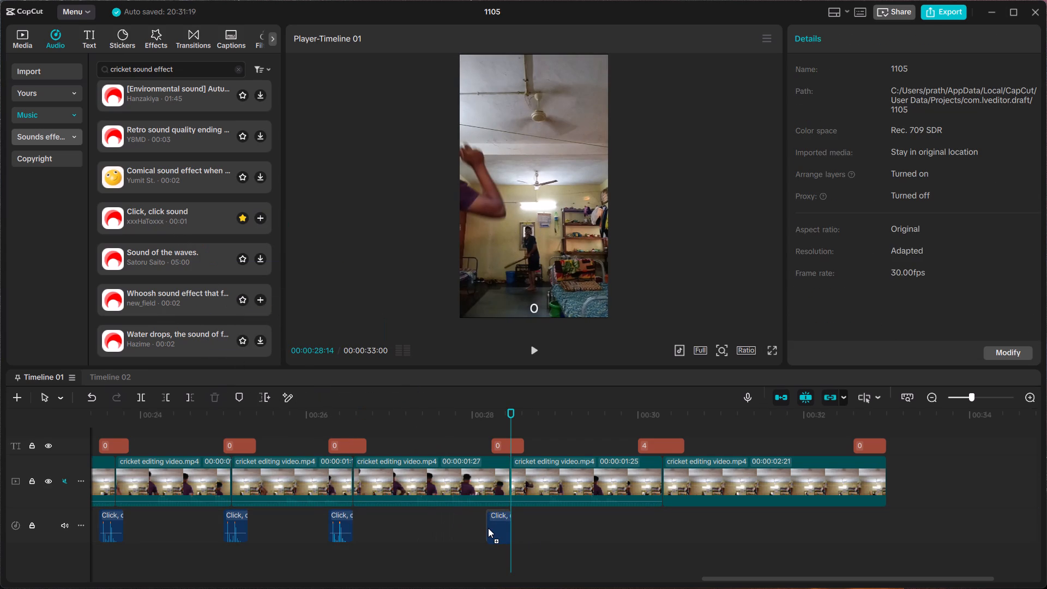
pyautogui.moveTo(488, 528); pyautogui.dragTo(496, 521)
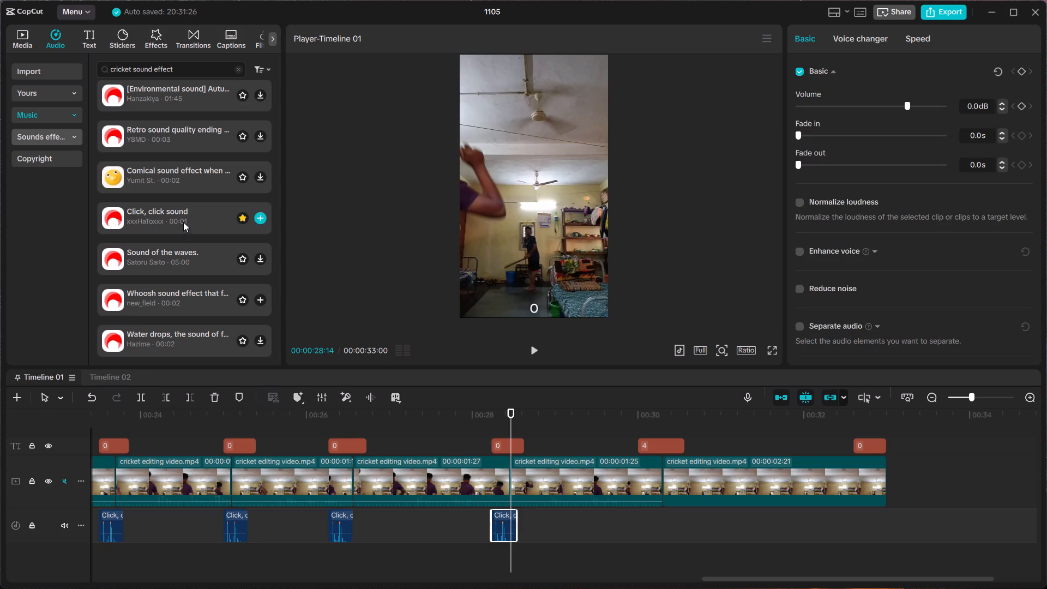
# Add the "Click, click sound" effect to the audio track under the last 0 caption, at about 32.6 seconds.
pyautogui.click(637, 514)
pyautogui.click(665, 514)
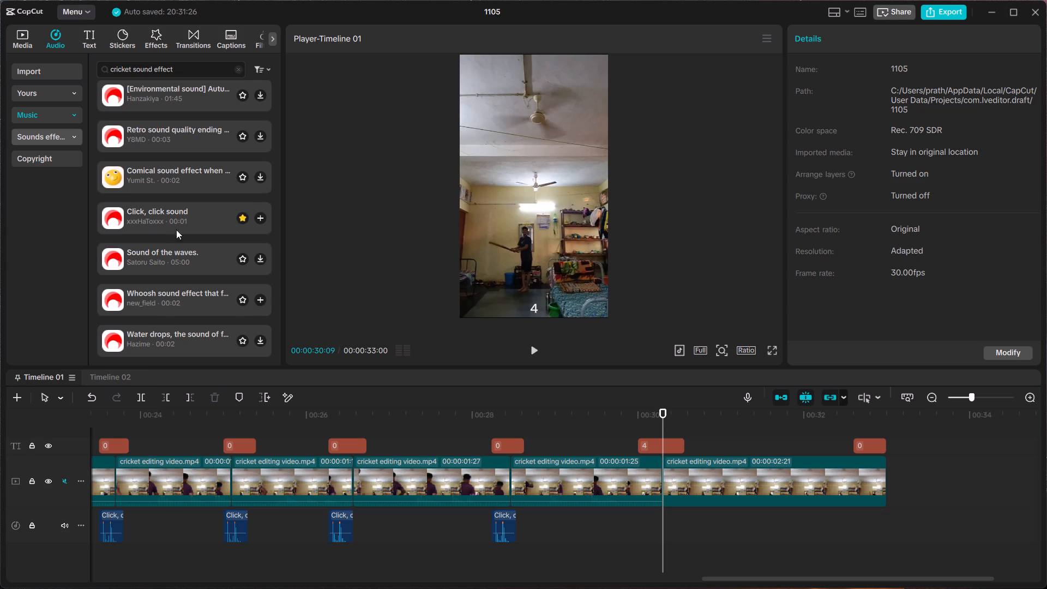
pyautogui.moveTo(163, 209); pyautogui.dragTo(864, 552)
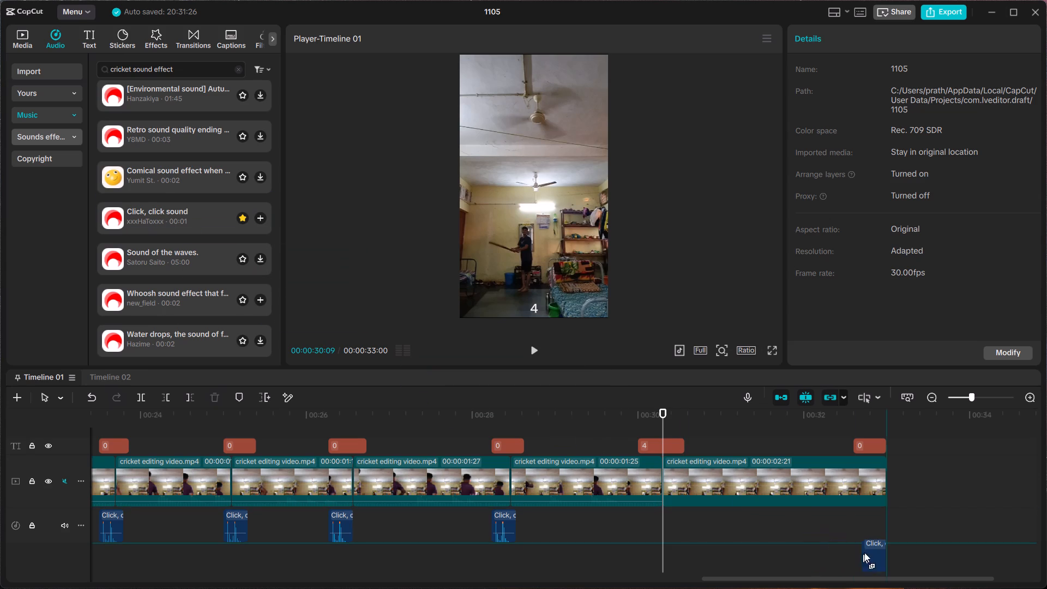
pyautogui.moveTo(864, 552); pyautogui.dragTo(852, 534)
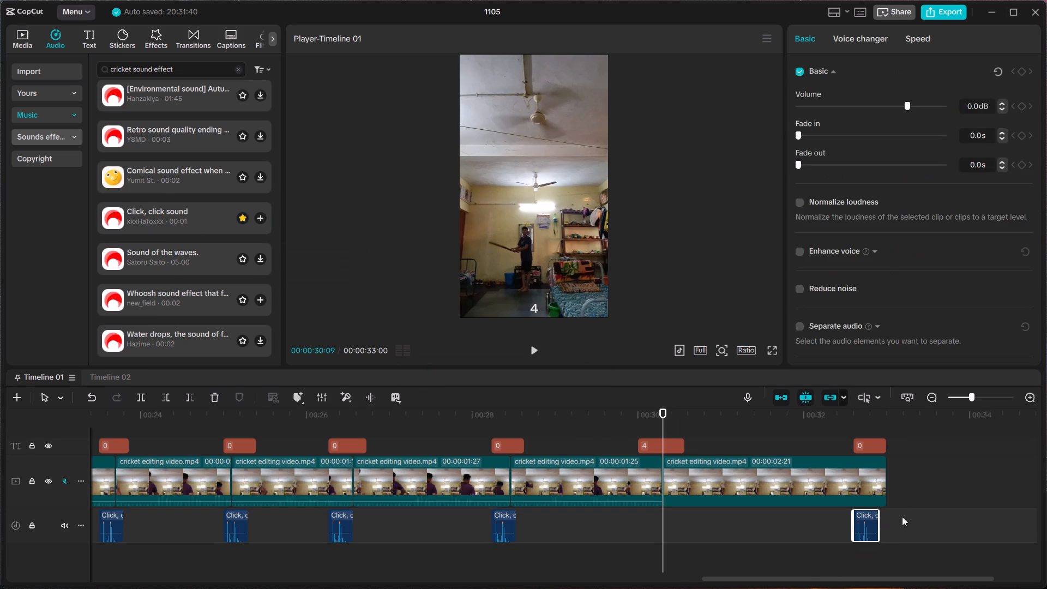
pyautogui.click(903, 483)
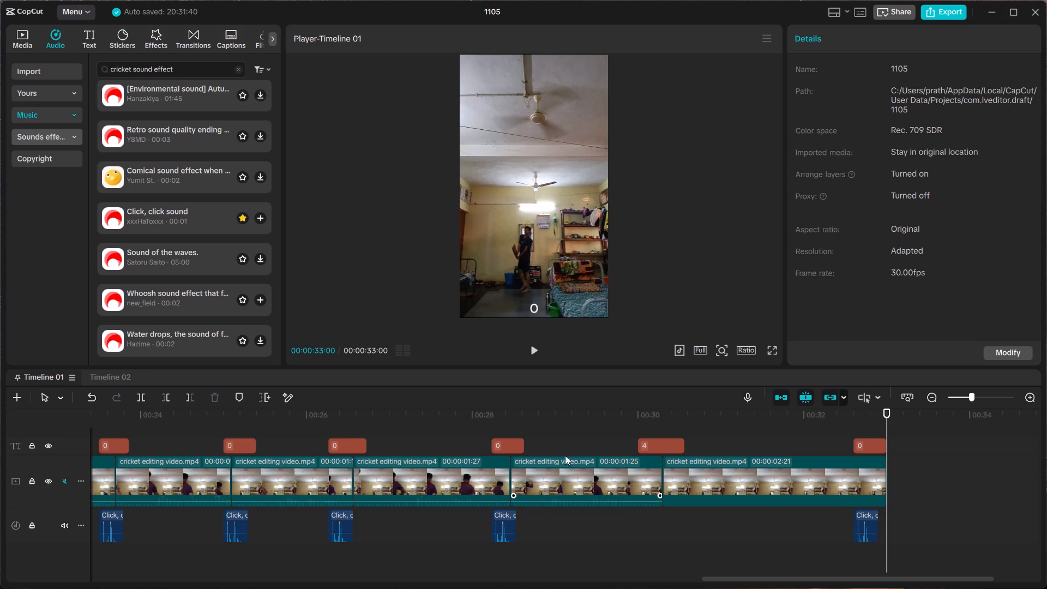
# Audition the Whoosh, Water drops, Bump and "A short sound effect(20615)" effects from the cricket sound effect results.
pyautogui.click(154, 291)
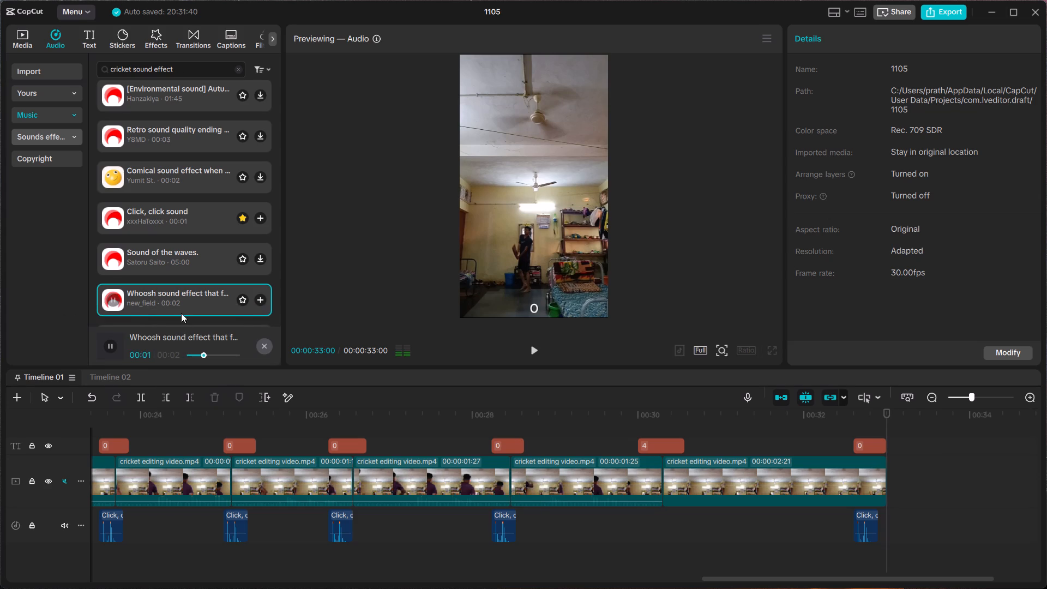
pyautogui.scroll(-1, 181, 307)
pyautogui.click(179, 280)
pyautogui.scroll(-1, 179, 280)
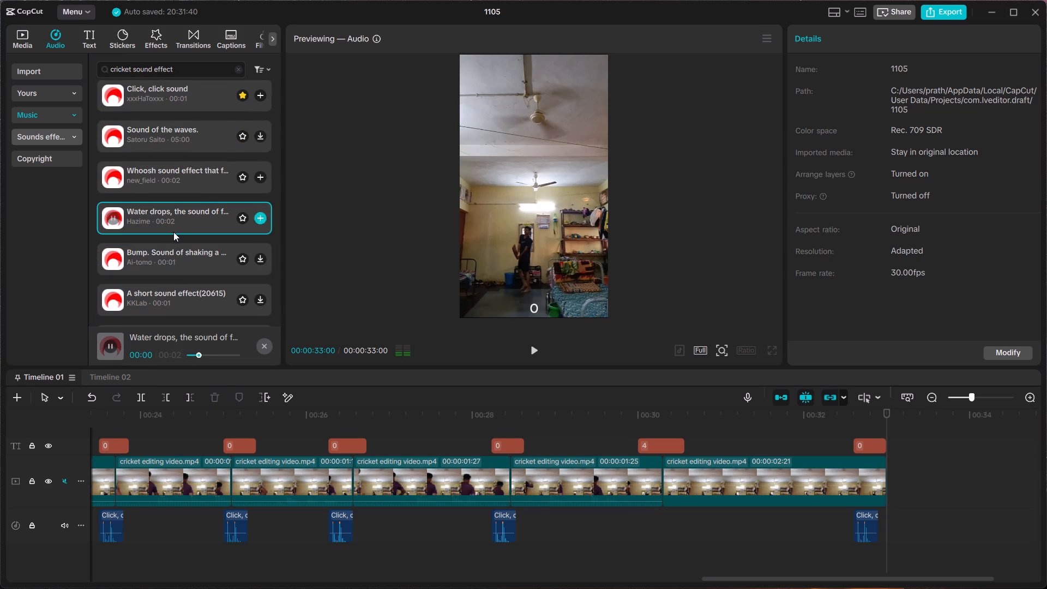
pyautogui.click(175, 249)
pyautogui.scroll(-1, 175, 249)
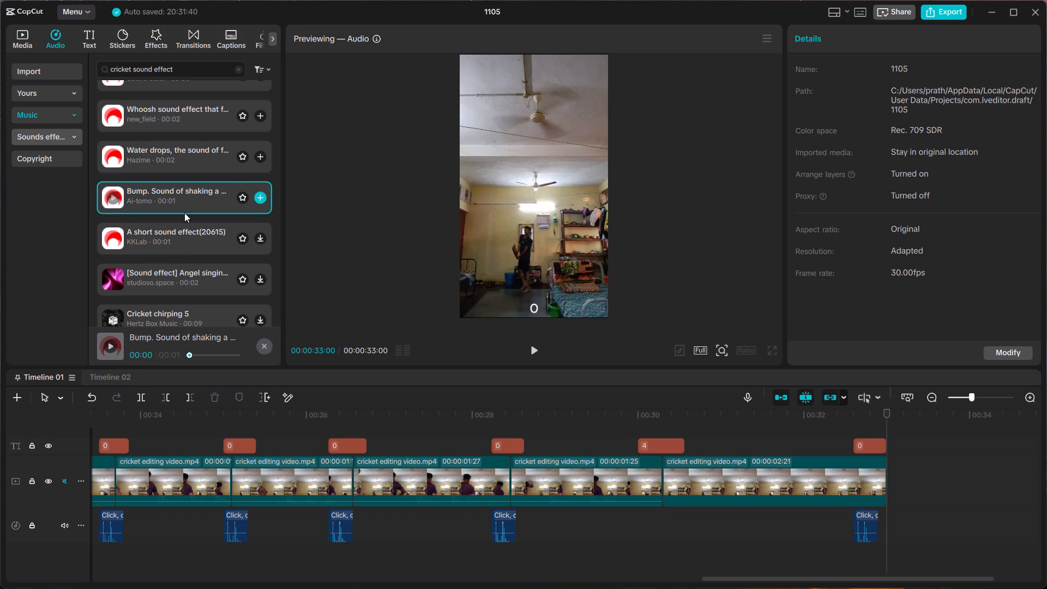
pyautogui.click(186, 242)
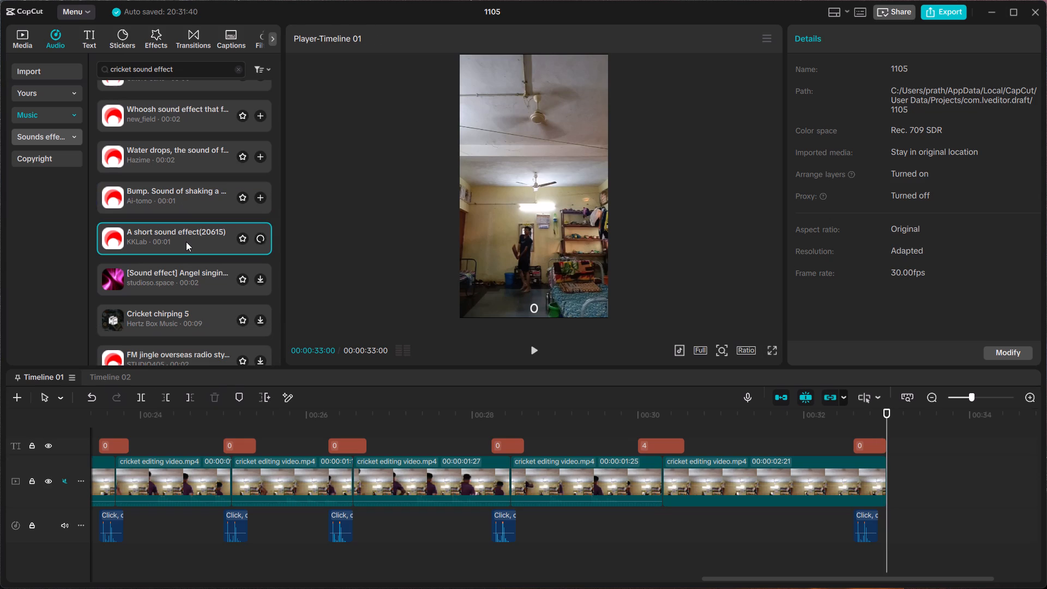
# Try previewing "Autumn sound, cricket", "Alarm sound (high bpm58)" and the 00:49 "[Environmental sound] Autumn river" effect further down the results.
pyautogui.scroll(-2, 186, 242)
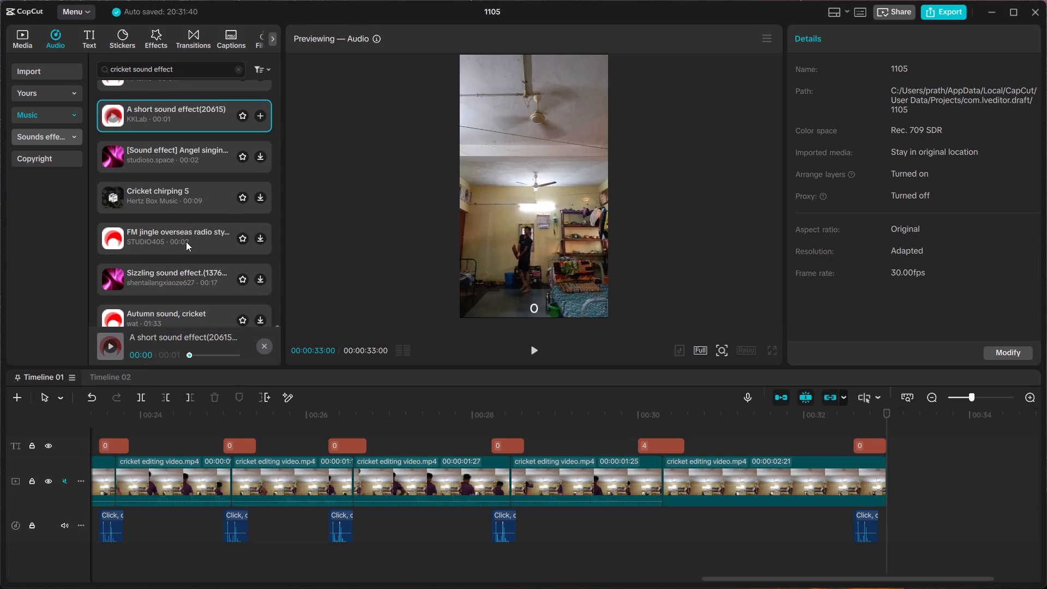
pyautogui.scroll(-1, 186, 242)
pyautogui.click(184, 257)
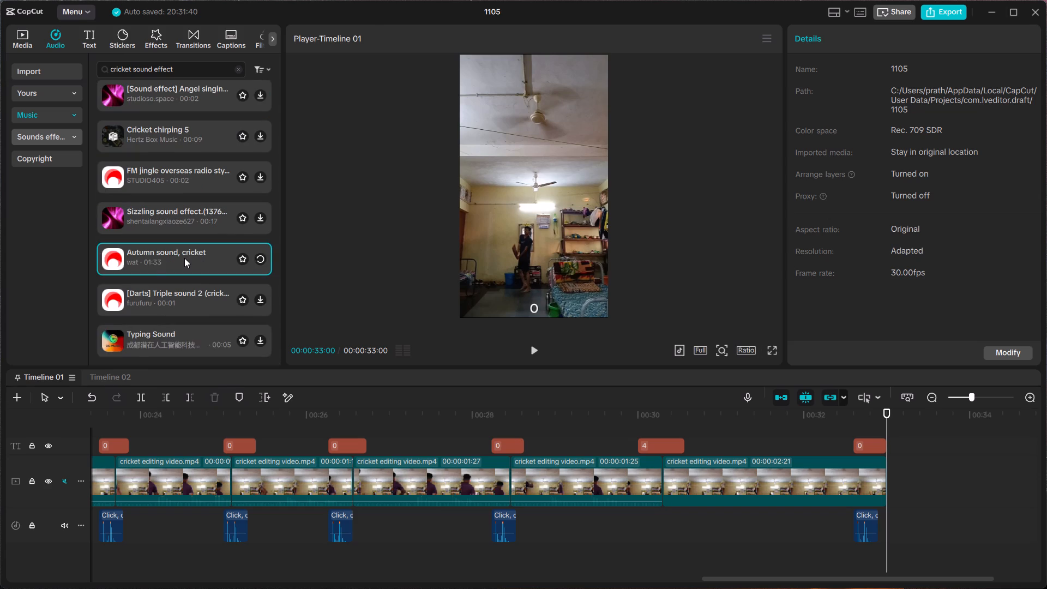
pyautogui.scroll(-2, 184, 258)
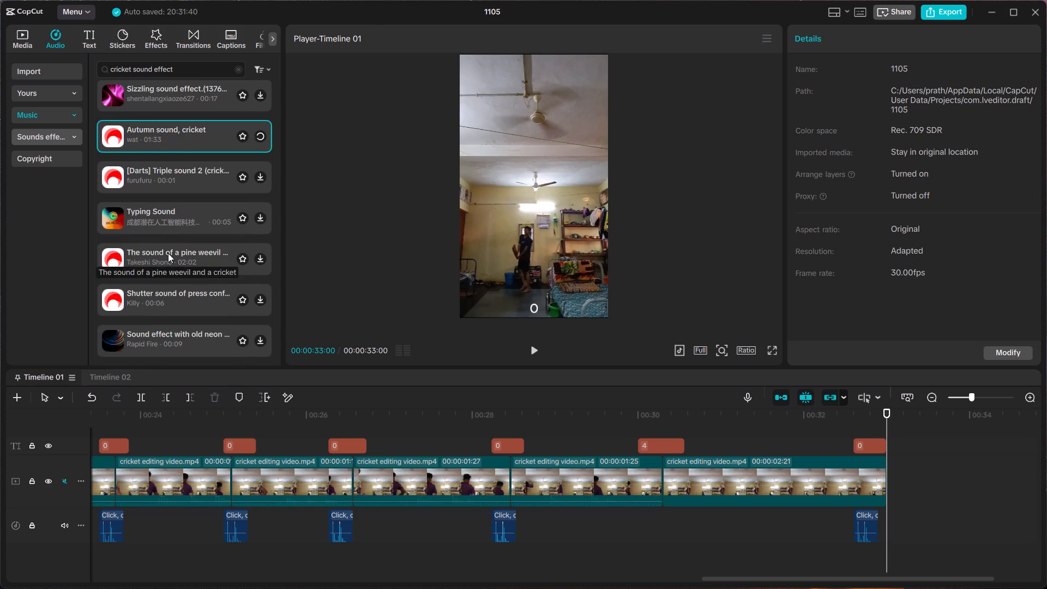
pyautogui.scroll(-3, 168, 253)
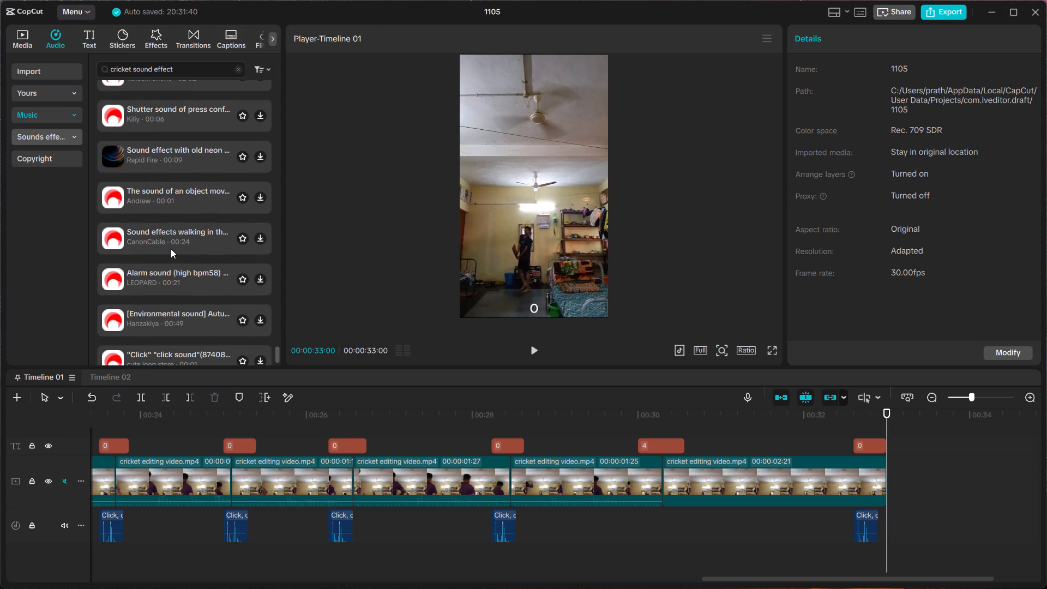
pyautogui.click(172, 277)
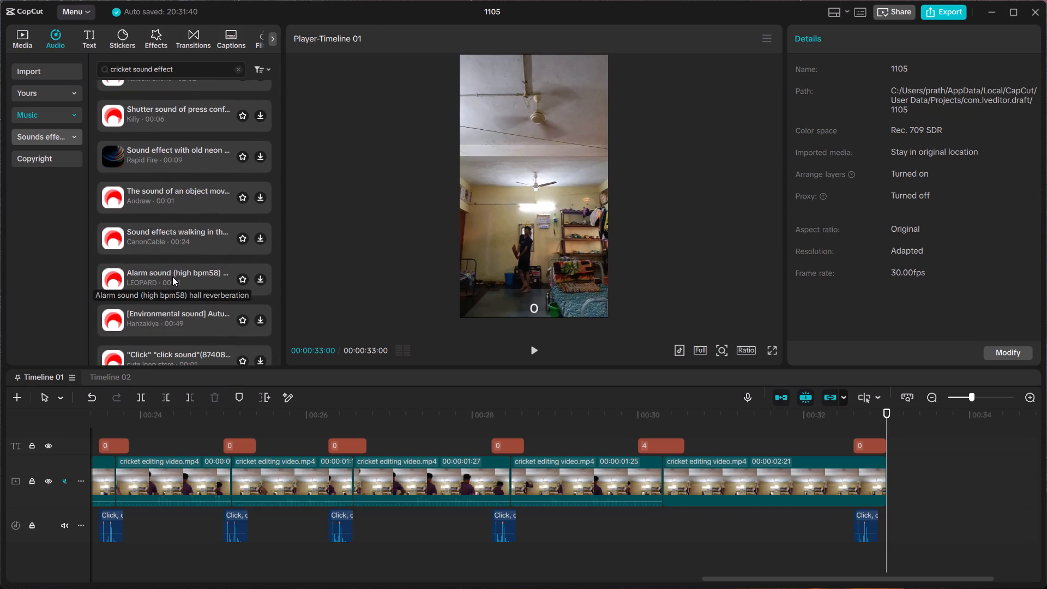
pyautogui.scroll(-3, 172, 277)
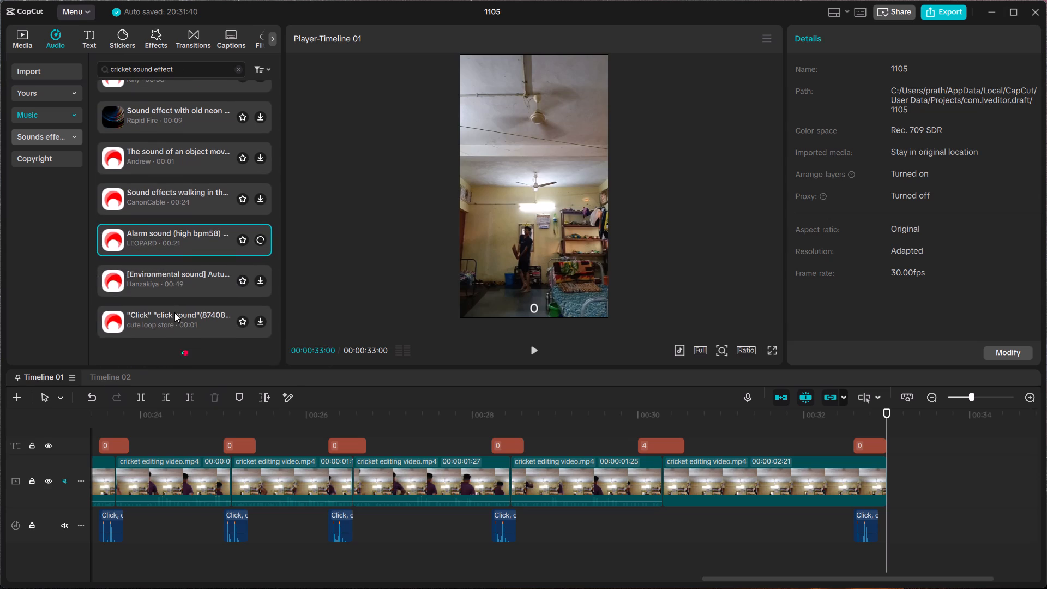
pyautogui.click(176, 296)
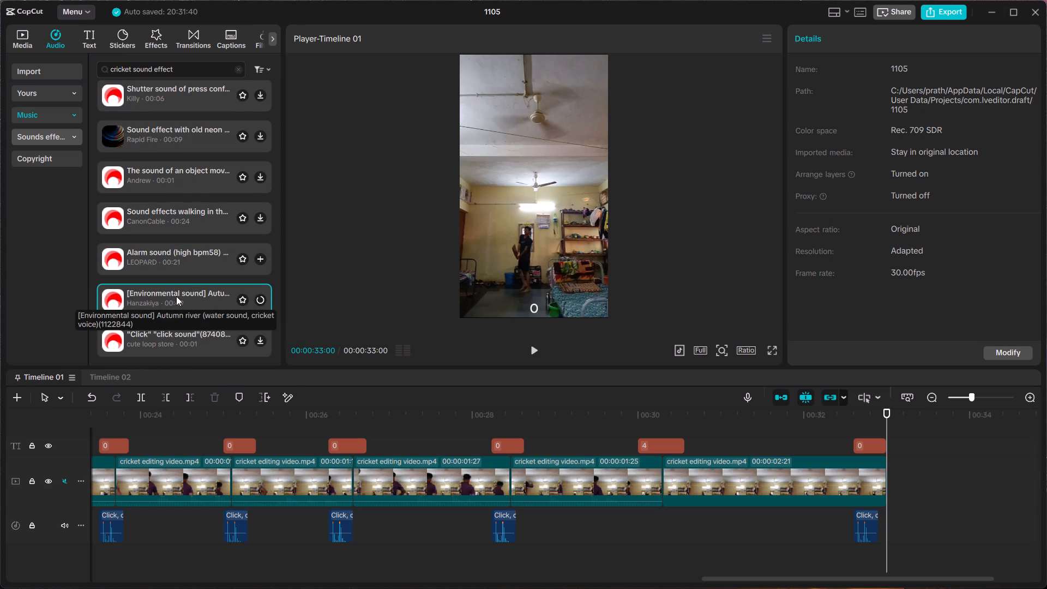
# Audition the keyboard Typing sound, the Cheering sound and the "Sound effect | Scene switch" effect.
pyautogui.scroll(-5, 176, 285)
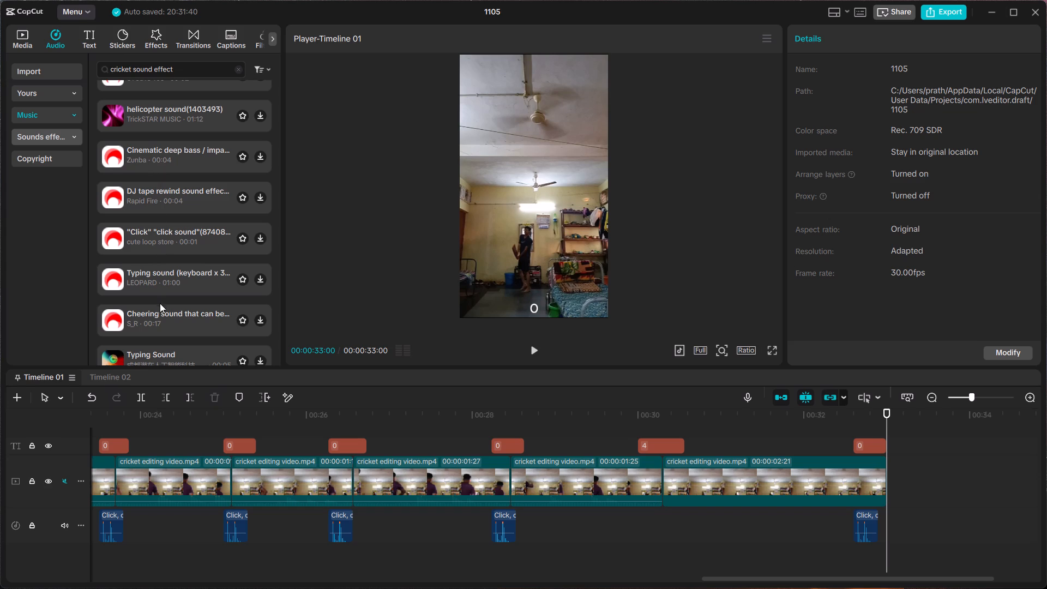
pyautogui.click(161, 282)
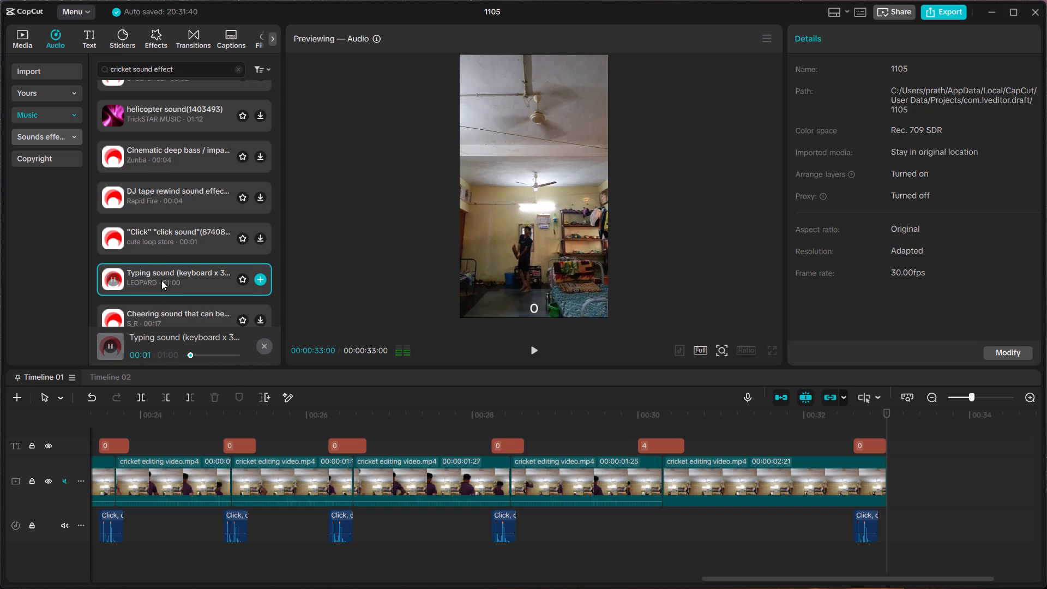
pyautogui.click(160, 315)
pyautogui.scroll(-3, 161, 315)
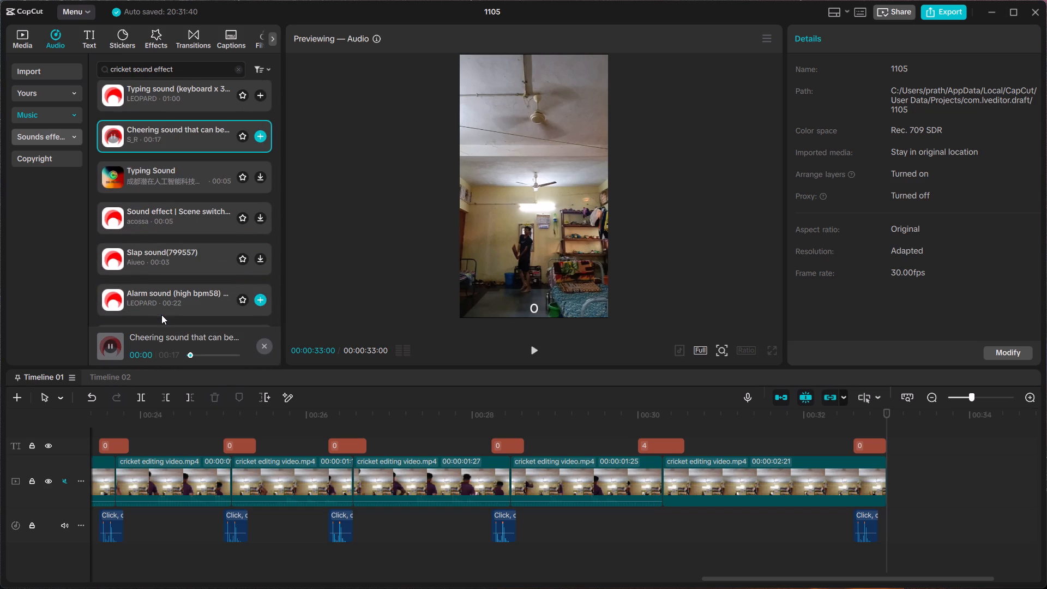
pyautogui.click(165, 216)
# Check the 03:34 environmental sound, Cricket Charge, Camera shutter, glitter ringtone, "Cricket cry(459749)" and "蟋蟀 - Cricket" sounds as alternatives.
pyautogui.scroll(-1, 165, 216)
pyautogui.scroll(-2, 160, 296)
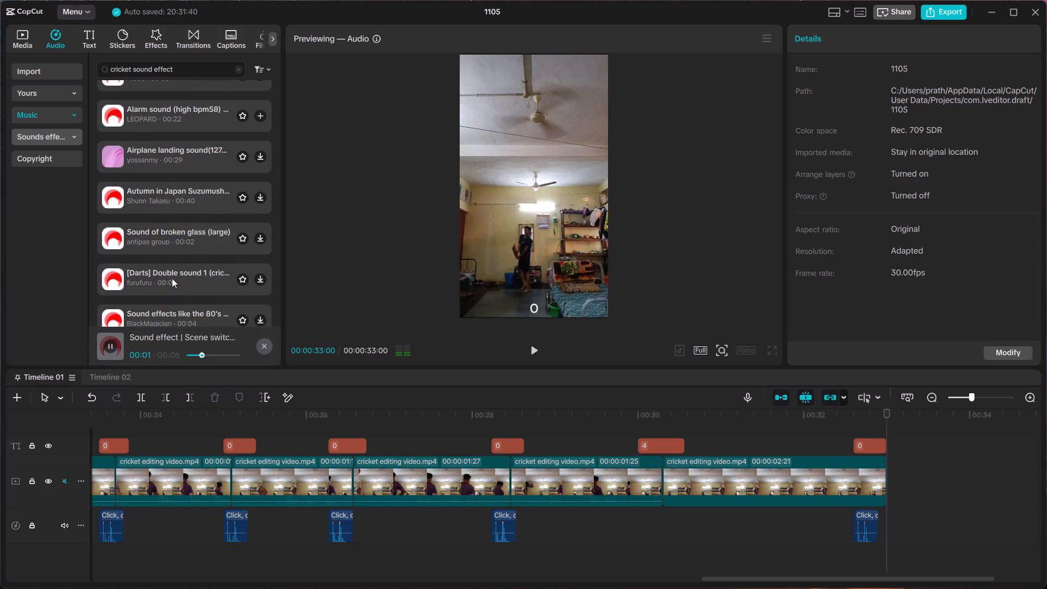
pyautogui.scroll(-1, 184, 242)
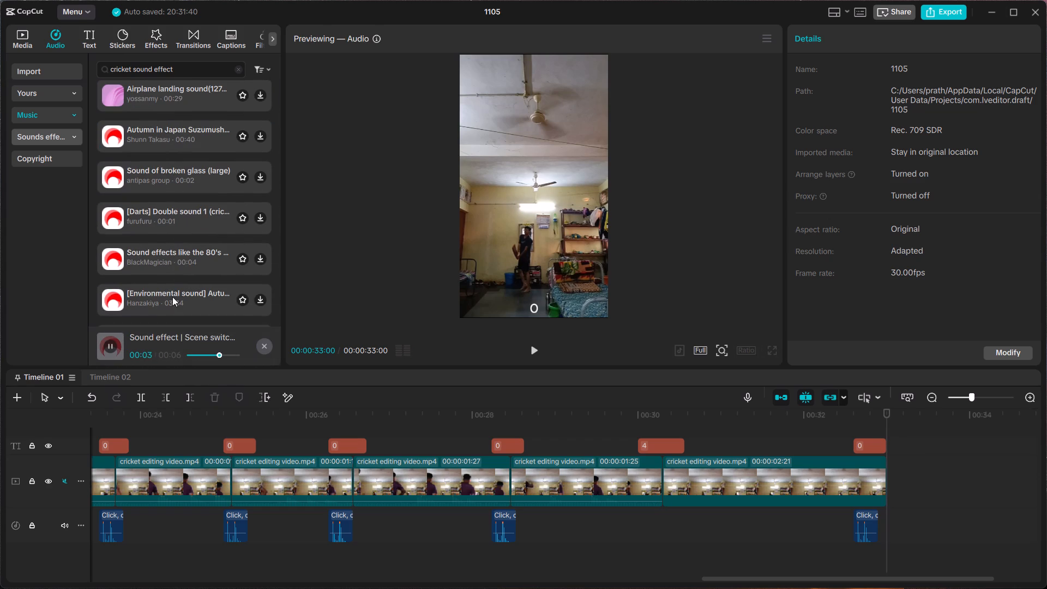
pyautogui.click(170, 299)
pyautogui.scroll(-2, 172, 295)
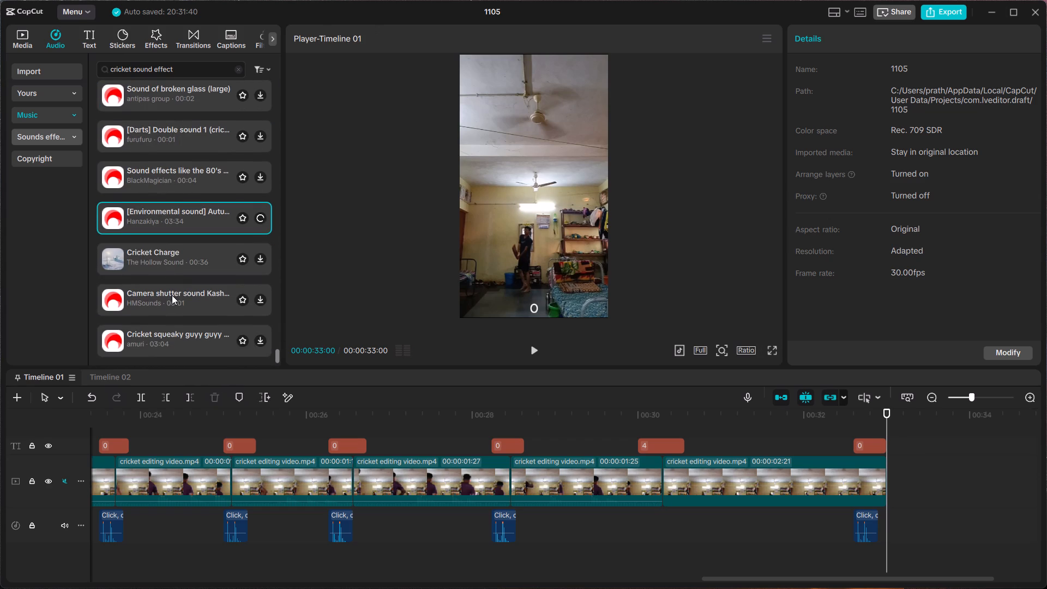
pyautogui.click(173, 265)
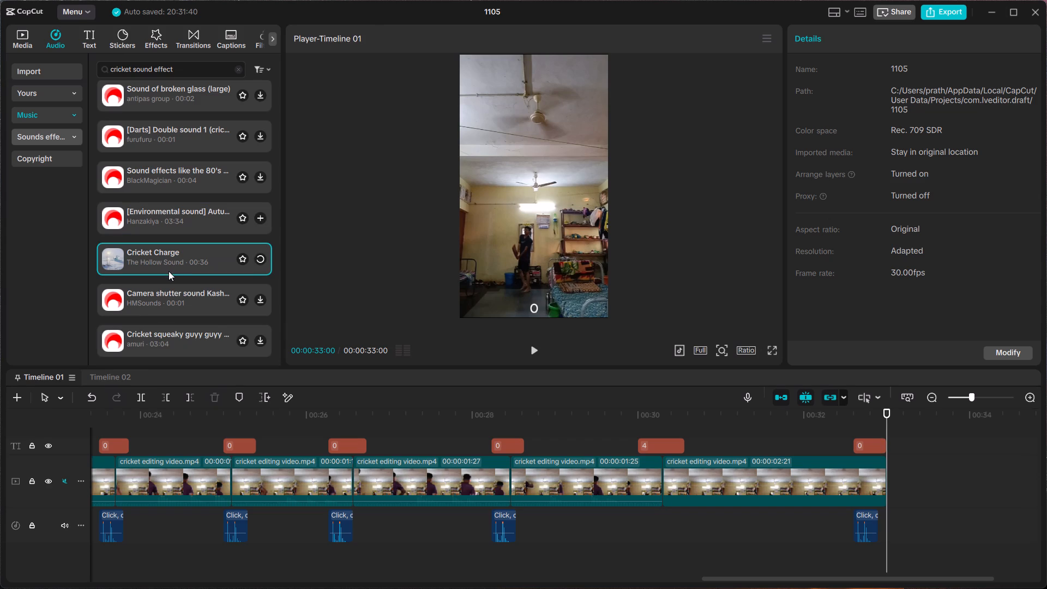
pyautogui.click(179, 299)
pyautogui.scroll(-4, 179, 299)
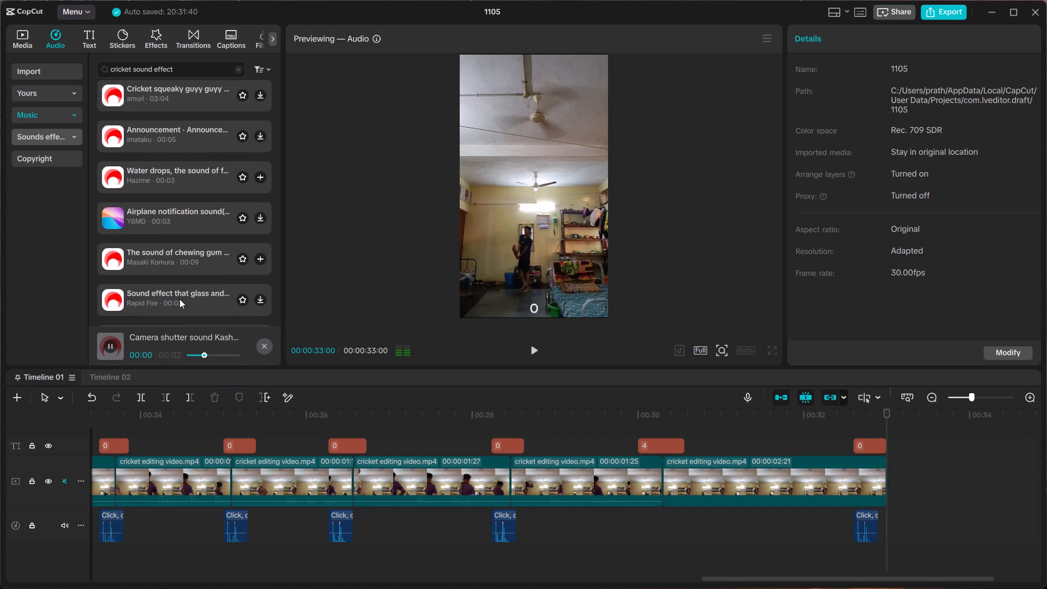
pyautogui.scroll(-2, 179, 299)
pyautogui.click(179, 296)
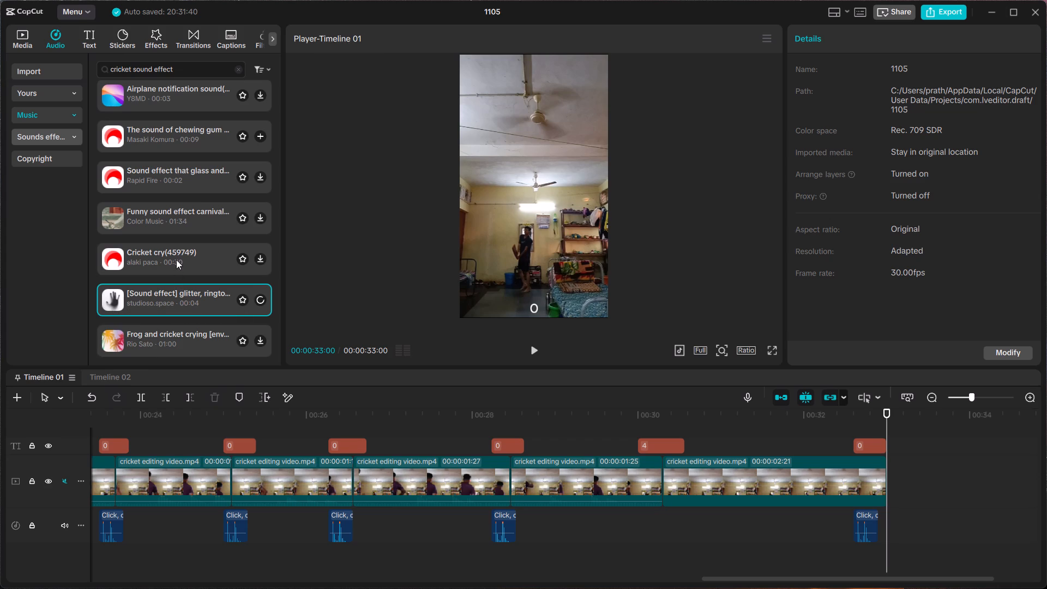
pyautogui.click(176, 260)
pyautogui.scroll(-4, 176, 260)
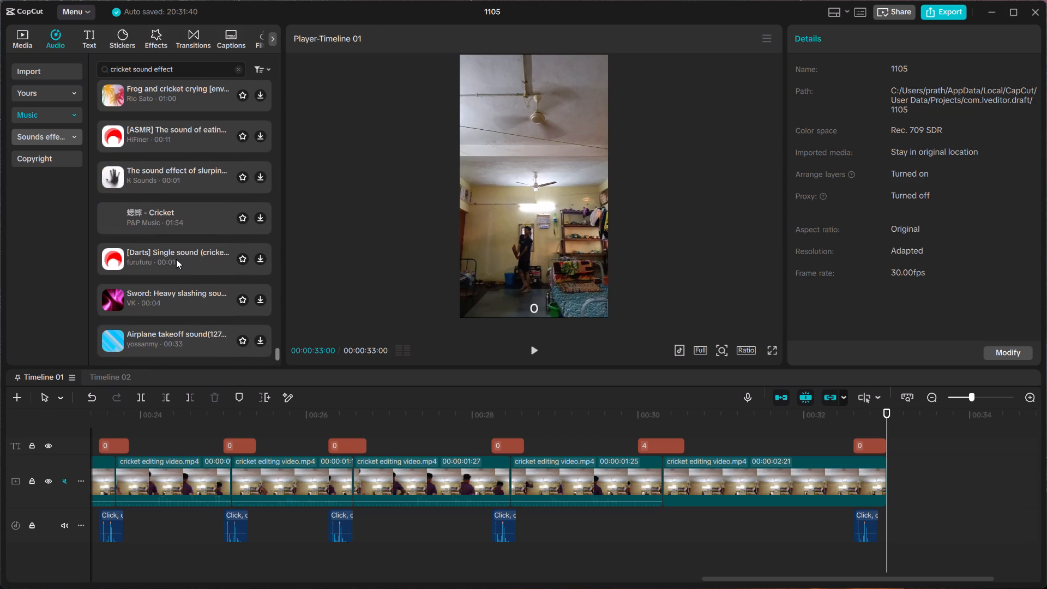
pyautogui.click(169, 224)
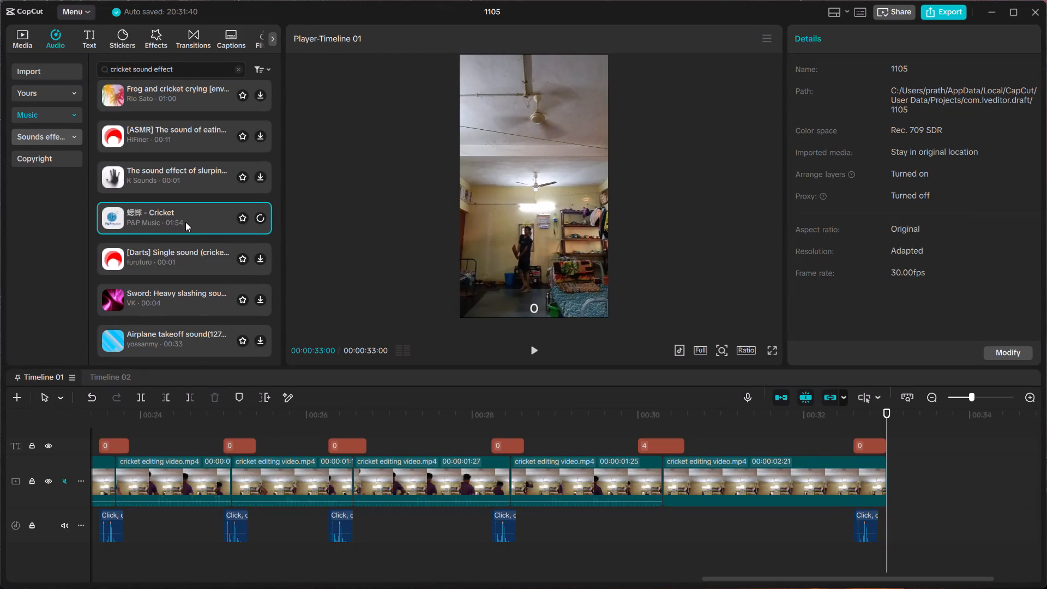
pyautogui.scroll(-3, 185, 222)
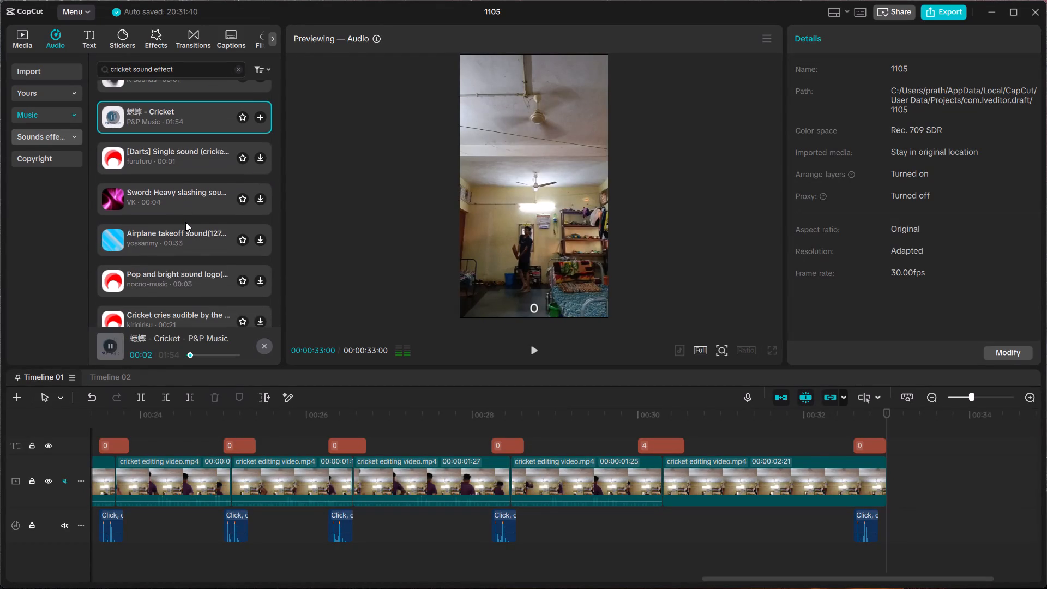
pyautogui.scroll(-3, 185, 222)
# Add the "Click, click sound" effect to the audio track under the 4 caption at about 30 seconds.
pyautogui.scroll(18, 185, 222)
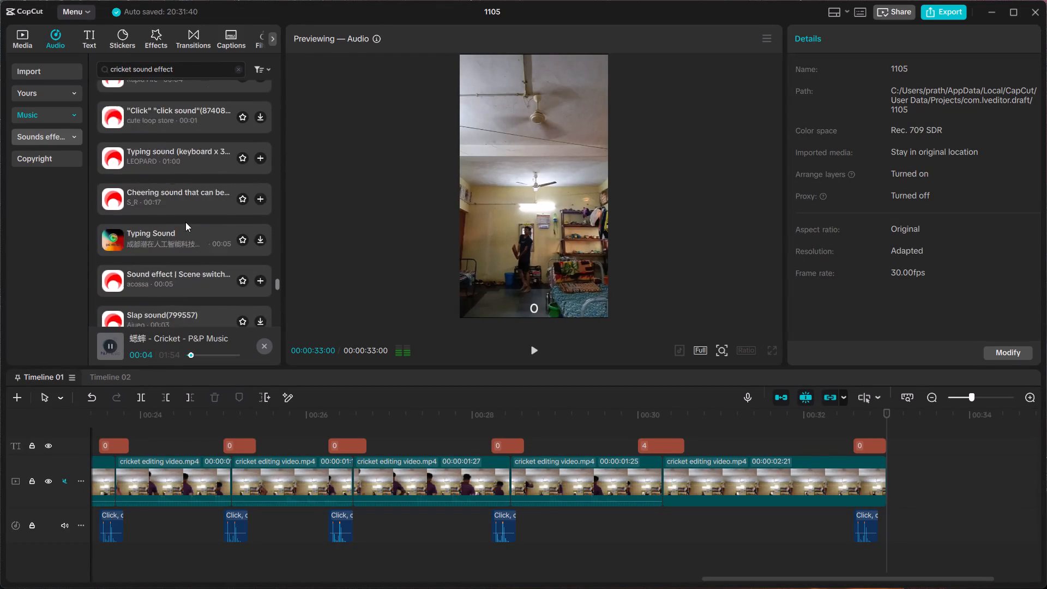
pyautogui.scroll(15, 185, 222)
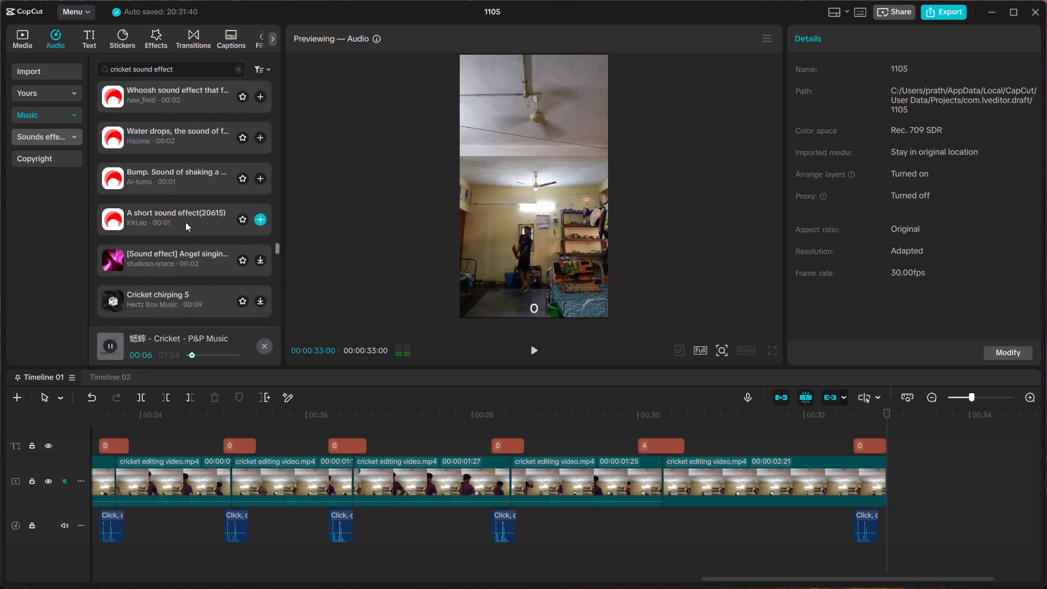
pyautogui.scroll(4, 185, 222)
pyautogui.click(173, 258)
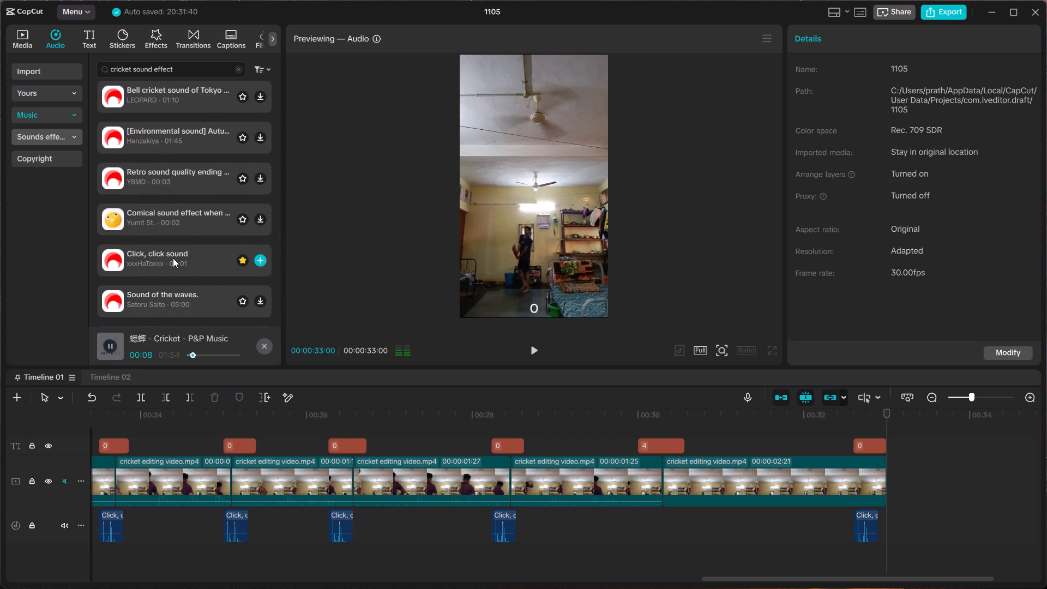
pyautogui.moveTo(173, 258); pyautogui.dragTo(582, 499)
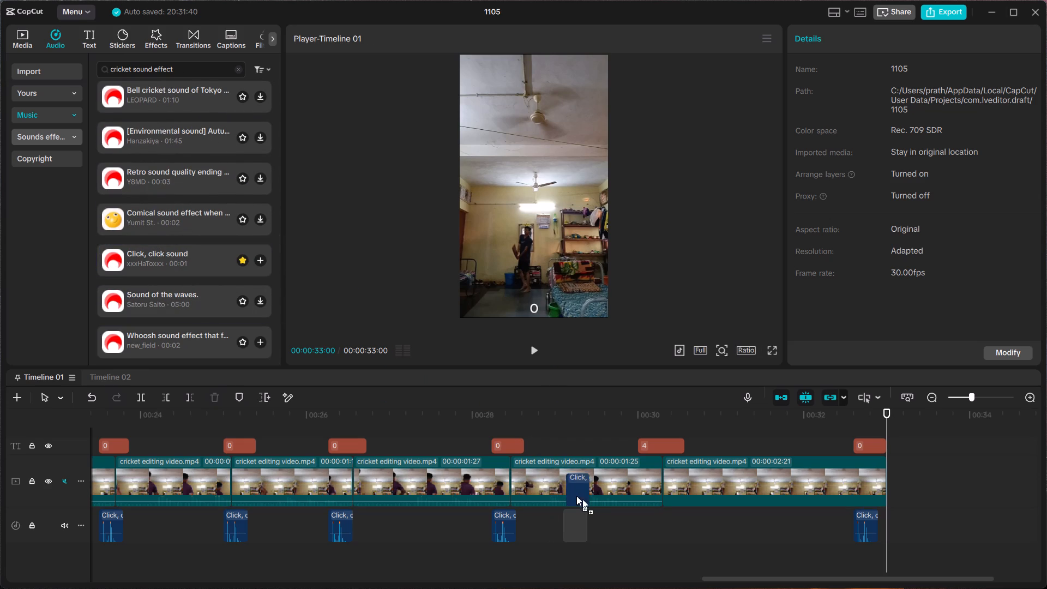
pyautogui.moveTo(582, 499); pyautogui.dragTo(646, 516)
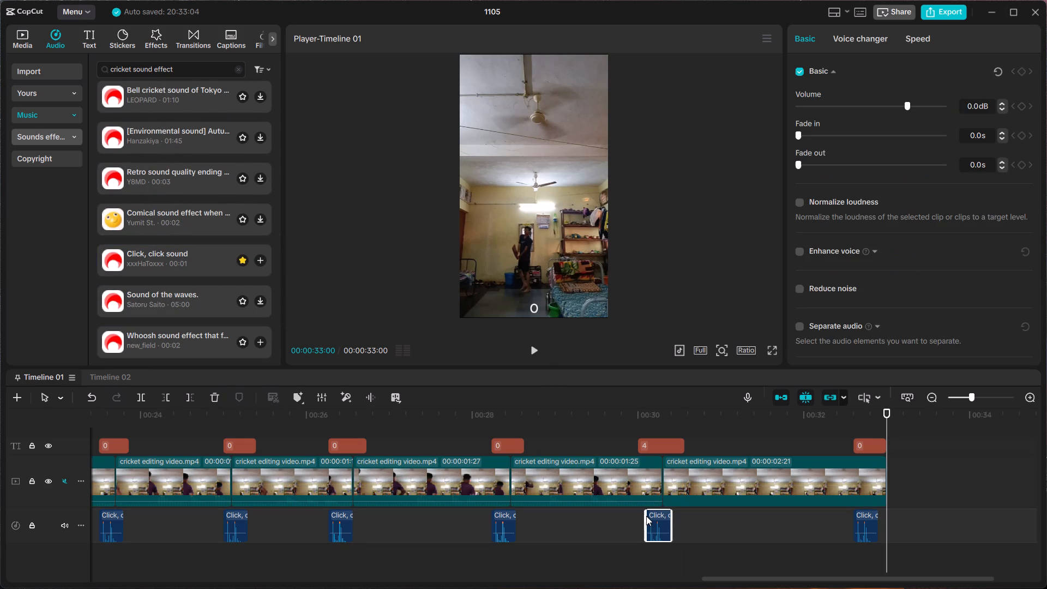
pyautogui.scroll(3, 172, 248)
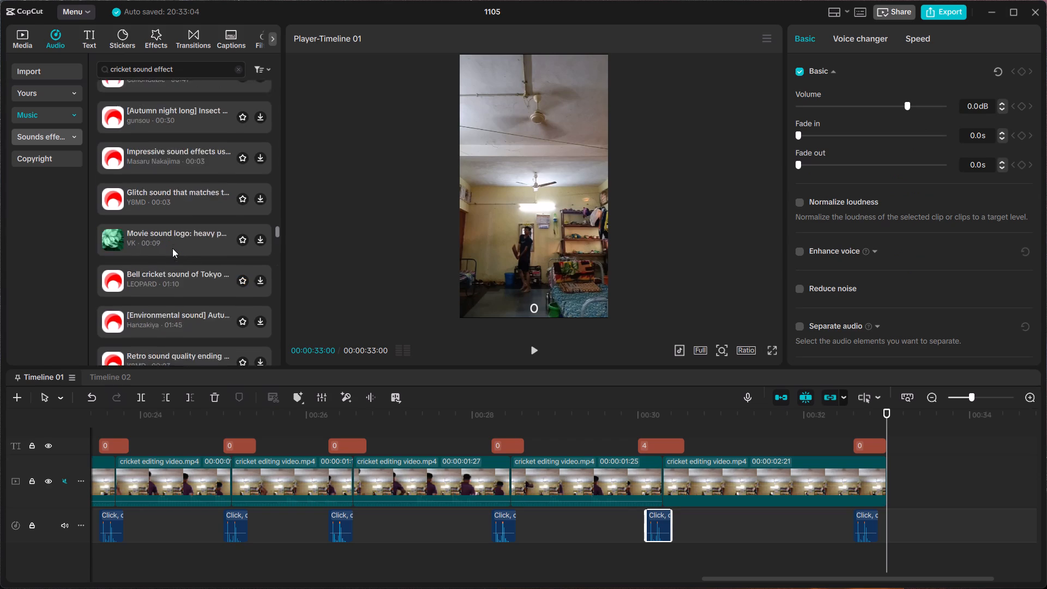
# Search the audio library for "cricket batting sound" in place of the previous search term.
pyautogui.scroll(20, 172, 248)
pyautogui.scroll(20, 172, 248)
pyautogui.scroll(2, 172, 248)
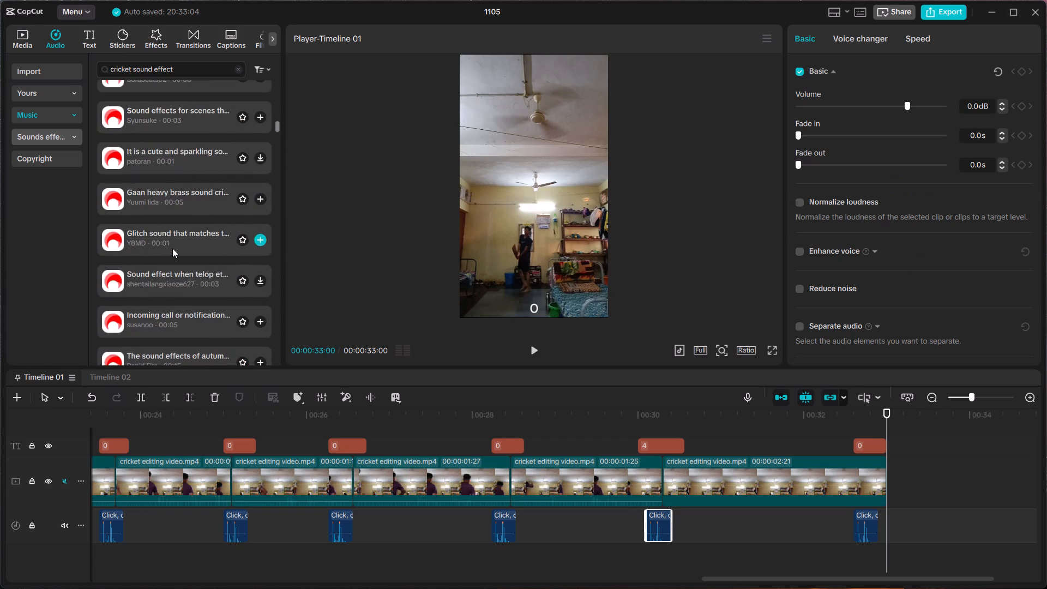
pyautogui.scroll(20, 172, 248)
pyautogui.scroll(12, 172, 248)
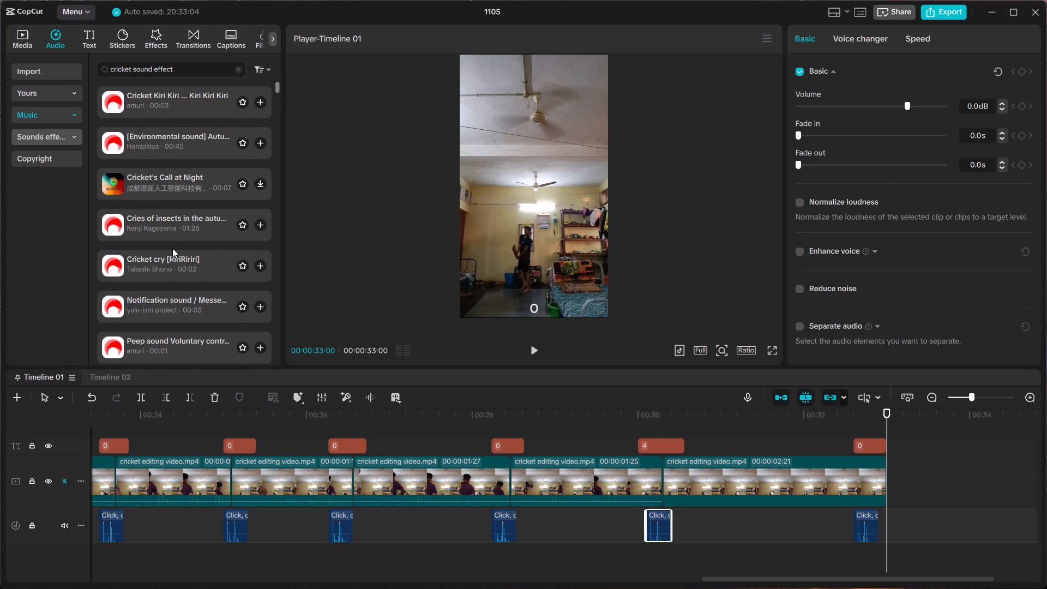
pyautogui.click(187, 69)
pyautogui.moveTo(180, 73); pyautogui.dragTo(130, 69)
pyautogui.press('BackSpace')
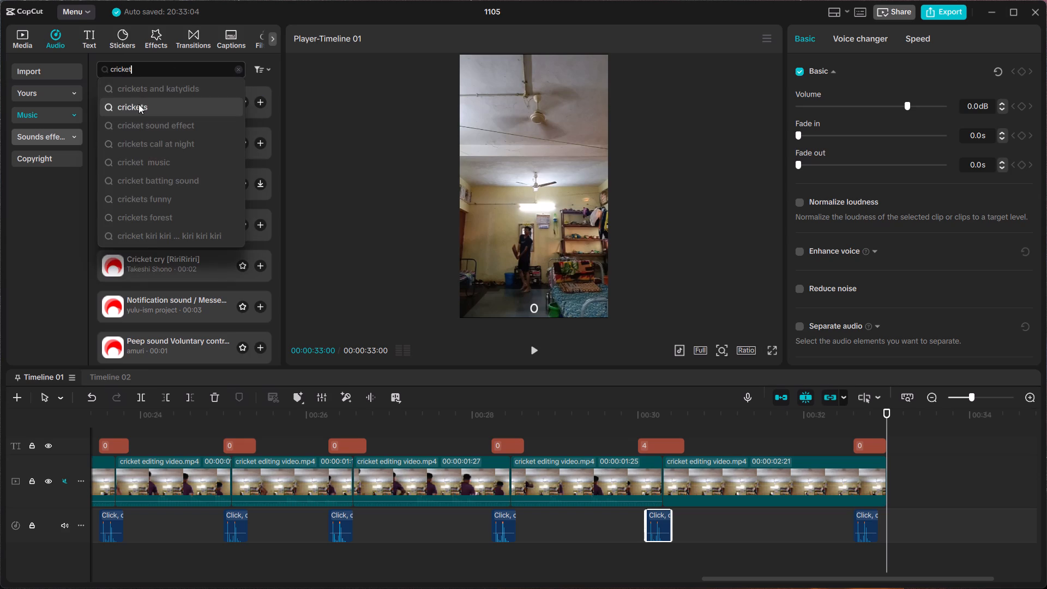
pyautogui.click(149, 177)
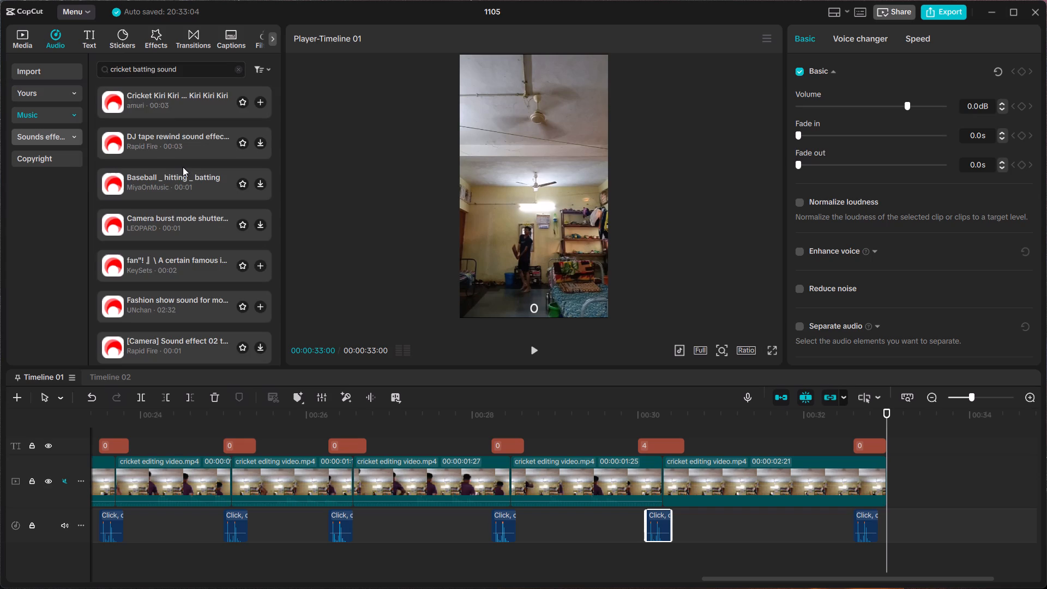
# Audition Cricket Kiri Kiri, the DJ tape rewind, "Baseball _ hitting _ batting", the camera burst shutter and "[Camera] Sound effect 02".
pyautogui.click(177, 105)
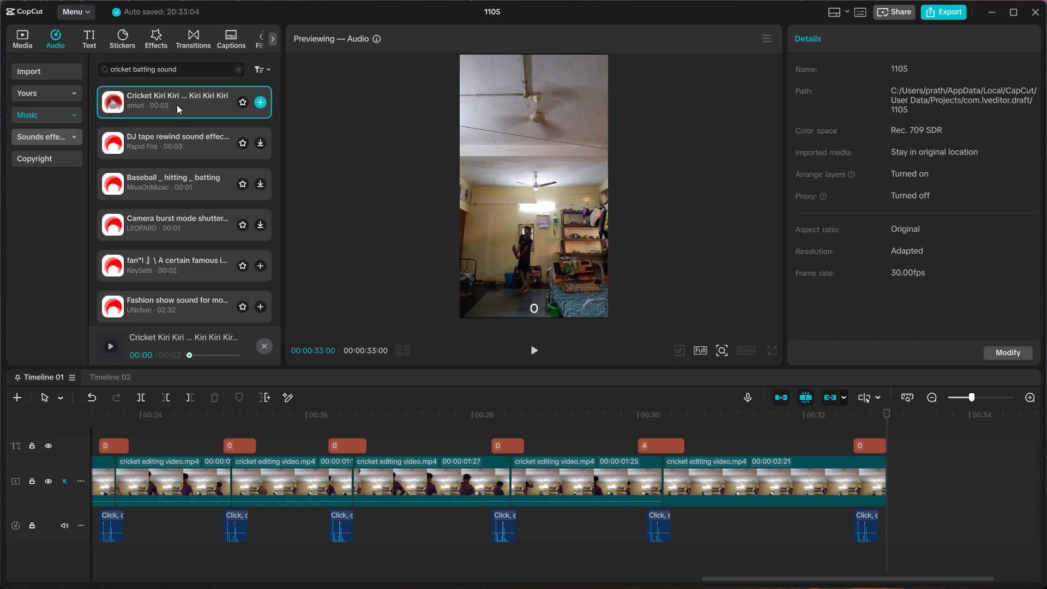
pyautogui.click(175, 139)
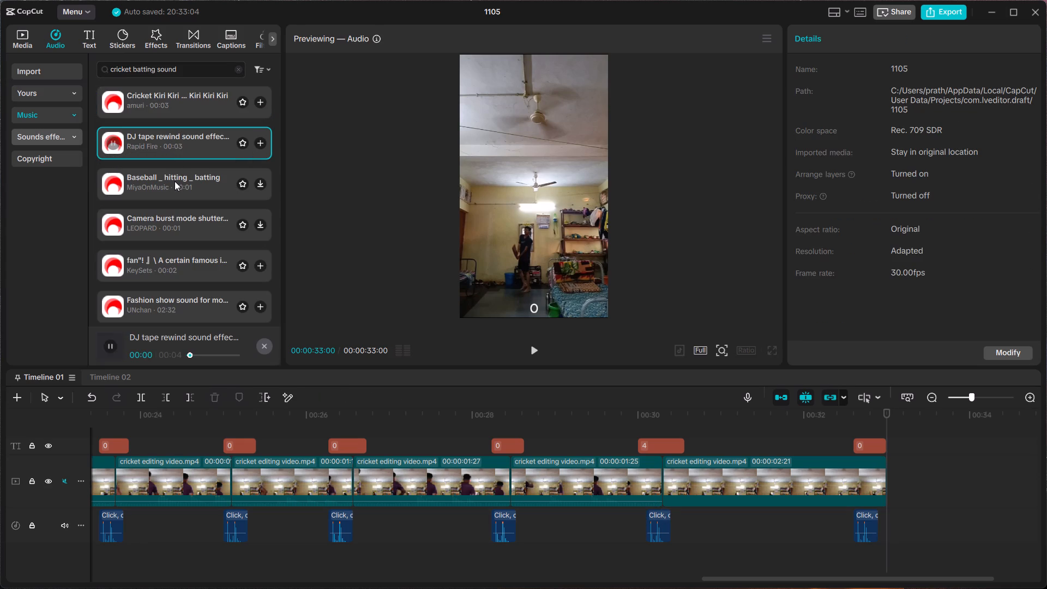
pyautogui.click(174, 182)
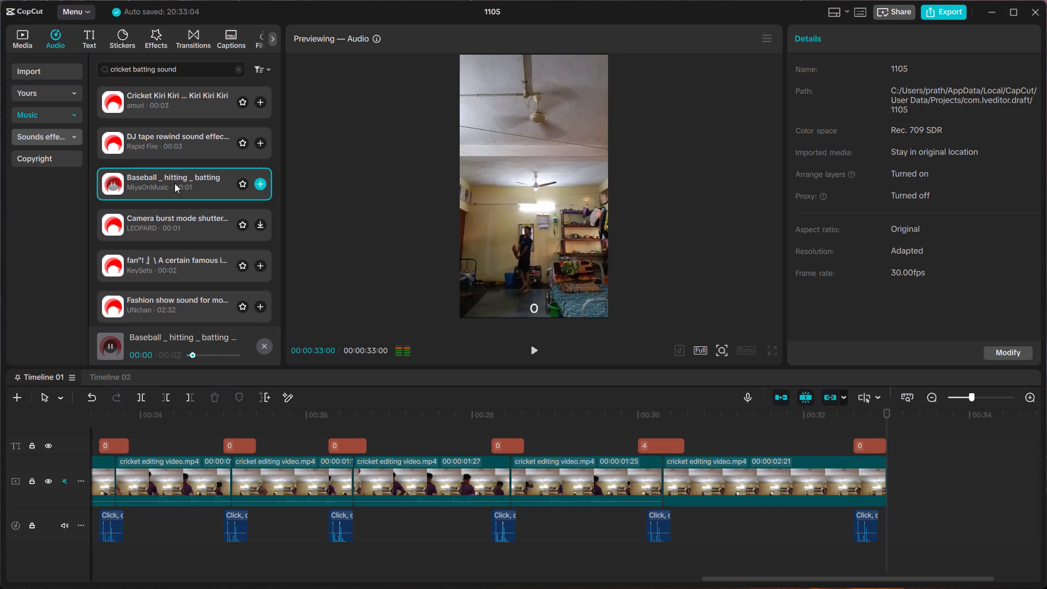
pyautogui.click(171, 224)
pyautogui.scroll(-2, 171, 224)
pyautogui.click(164, 228)
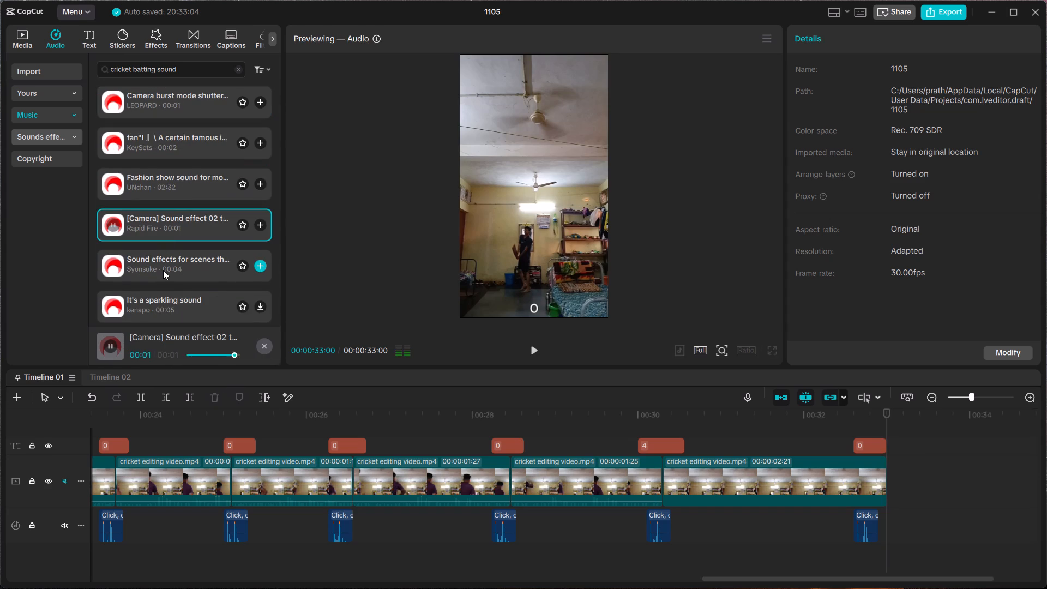
# Audition the 00:04 "Sound effects for scenes", "It's a sparkling sound" and "Pop sound, "nice"", and look through further results.
pyautogui.click(163, 270)
pyautogui.scroll(-1, 163, 270)
pyautogui.click(163, 255)
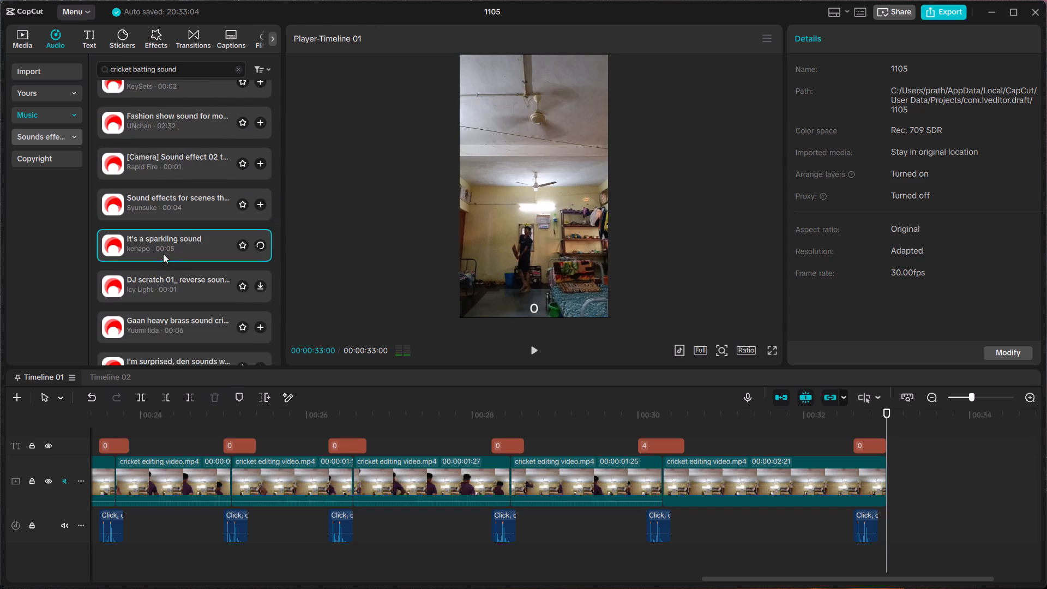
pyautogui.scroll(-3, 163, 254)
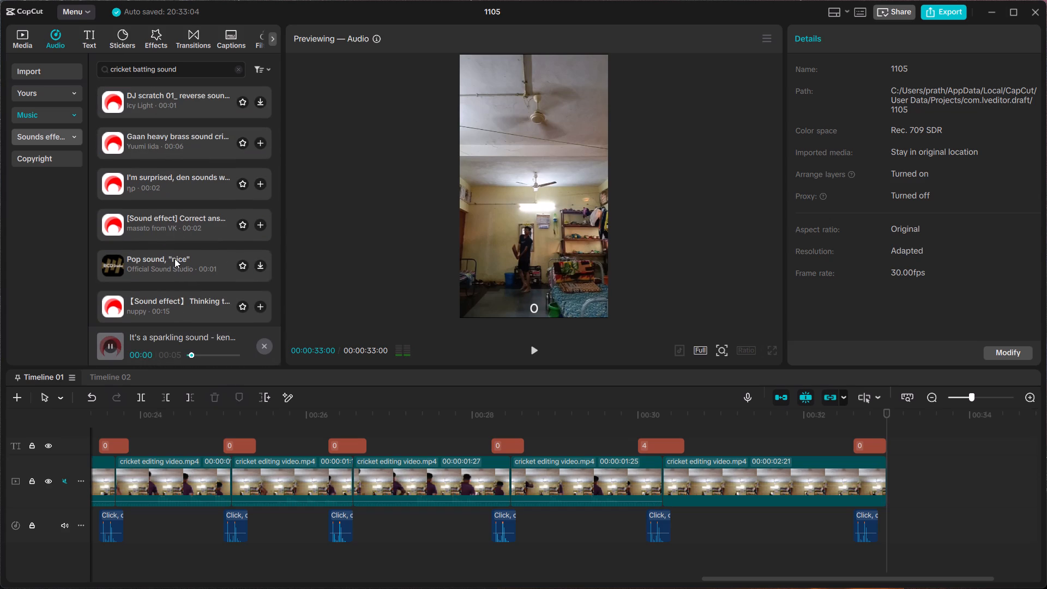
pyautogui.click(174, 259)
pyautogui.scroll(-1, 174, 259)
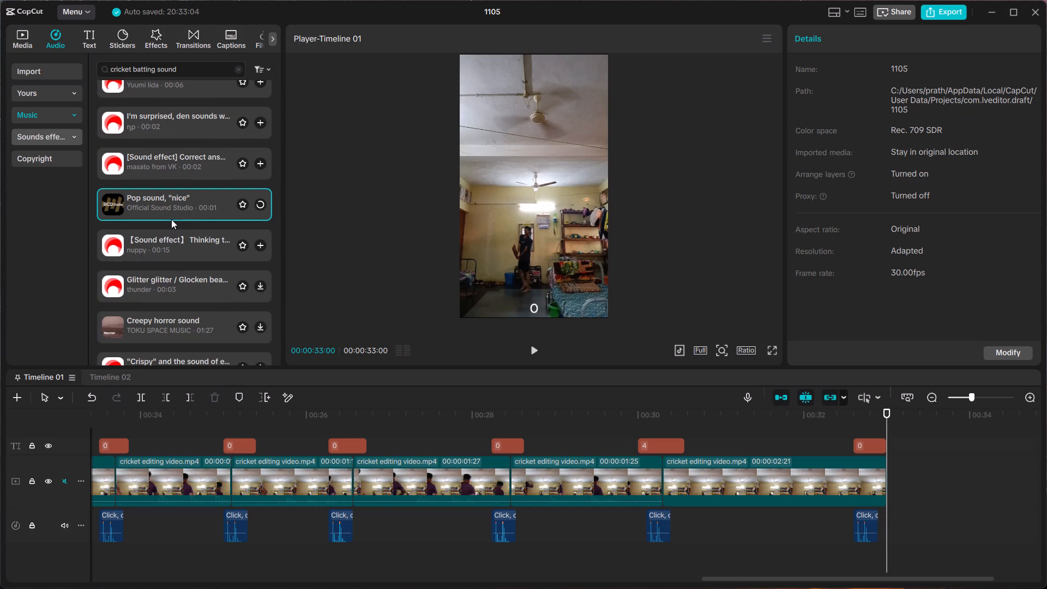
pyautogui.scroll(-3, 172, 287)
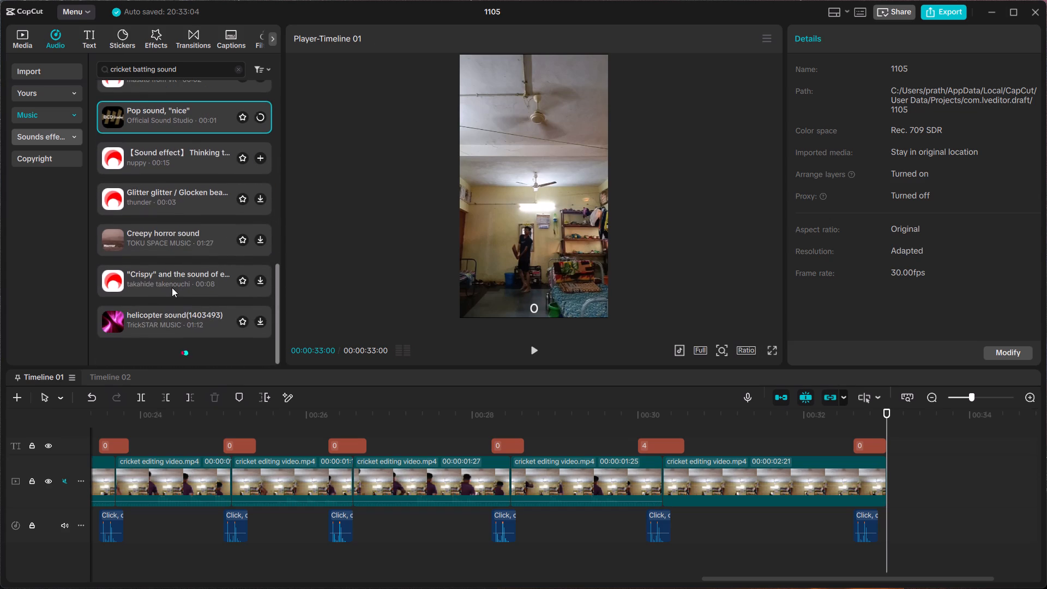
pyautogui.scroll(-2, 169, 241)
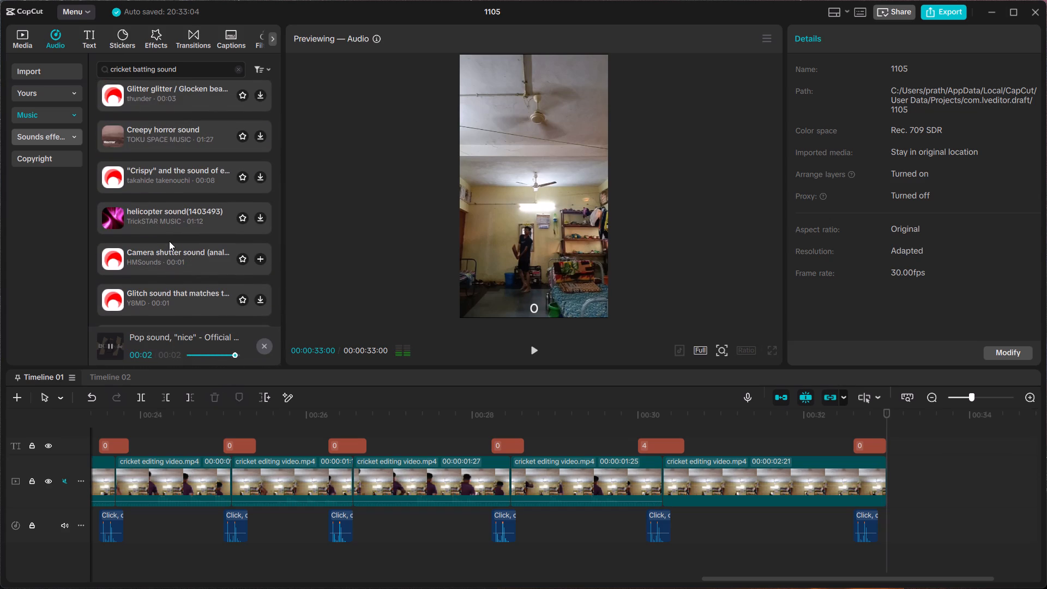
pyautogui.scroll(-2, 171, 259)
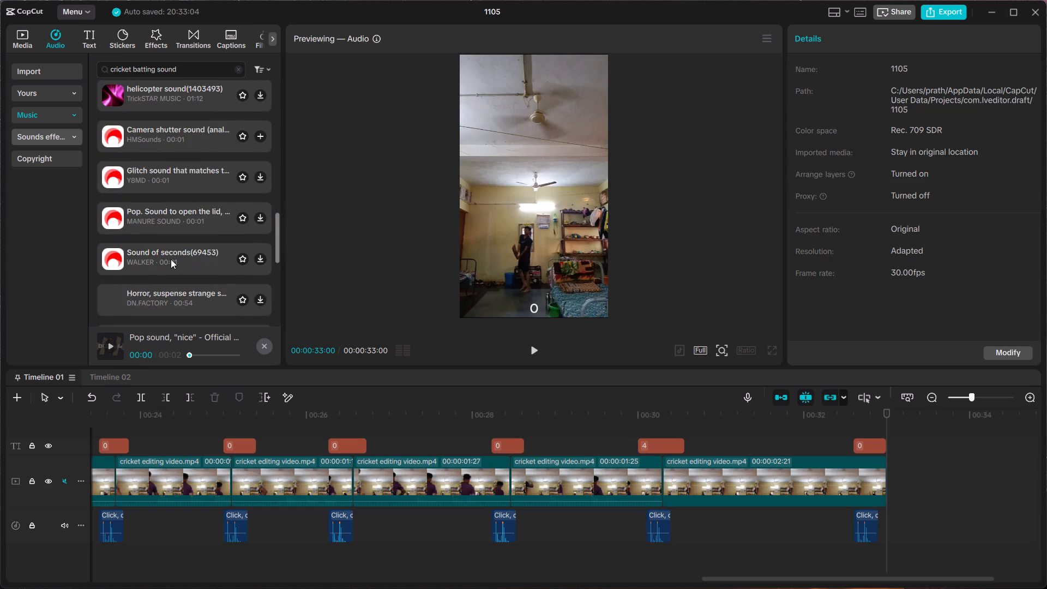
# Preview the "Sound of seconds(69453)" effect and mark it as a favourite.
pyautogui.click(171, 259)
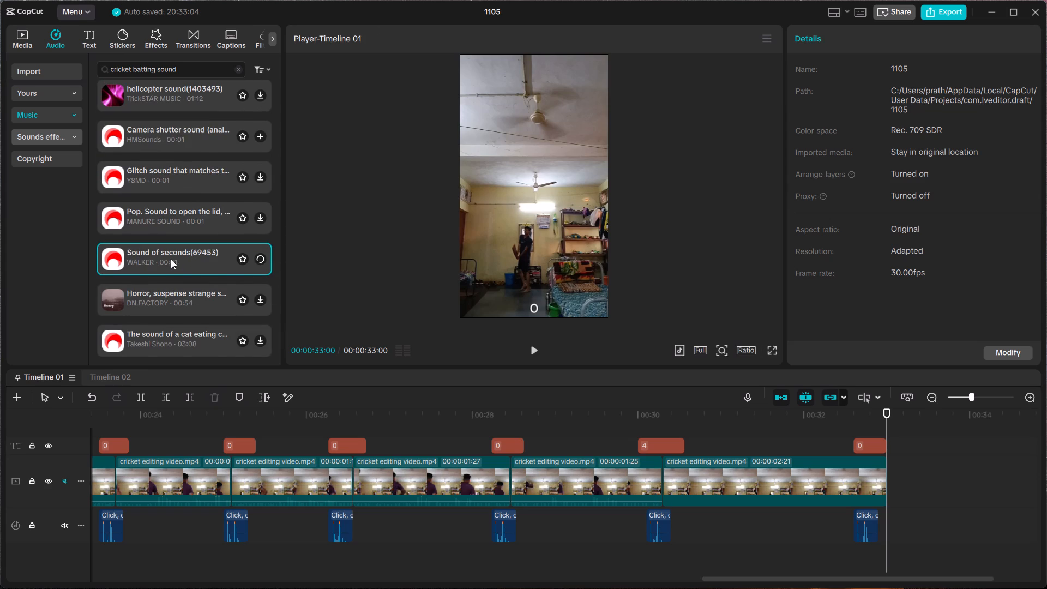
pyautogui.scroll(-4, 171, 259)
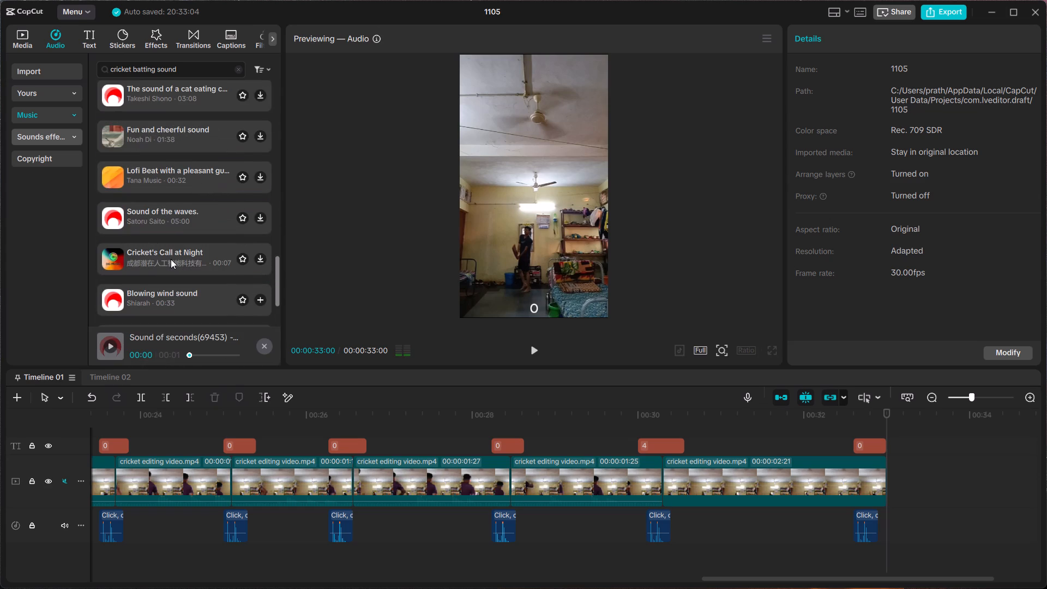
pyautogui.scroll(3, 171, 259)
pyautogui.click(161, 196)
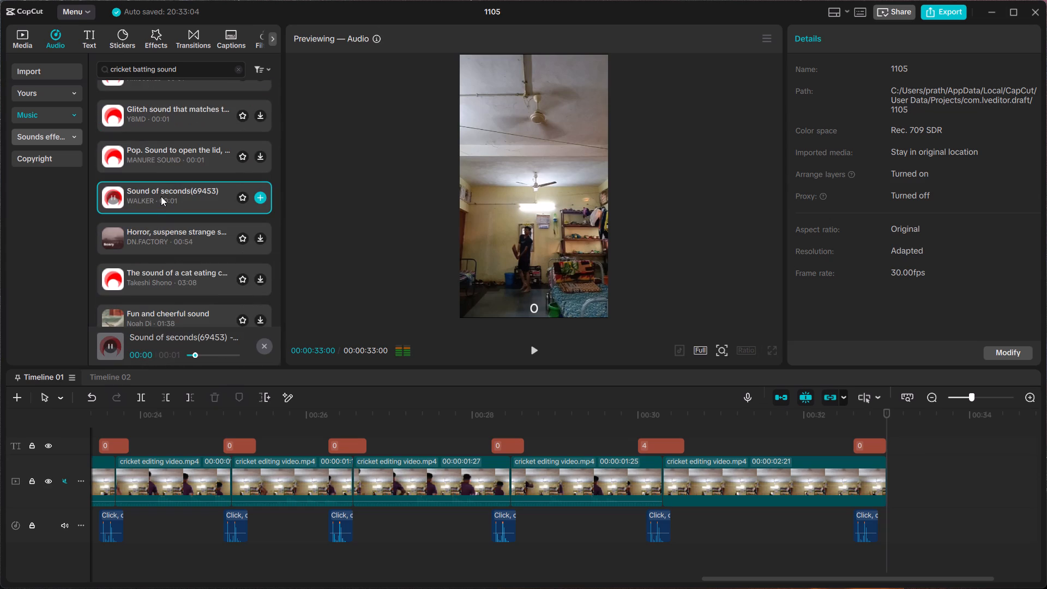
pyautogui.click(243, 196)
pyautogui.moveTo(173, 193); pyautogui.dragTo(172, 181)
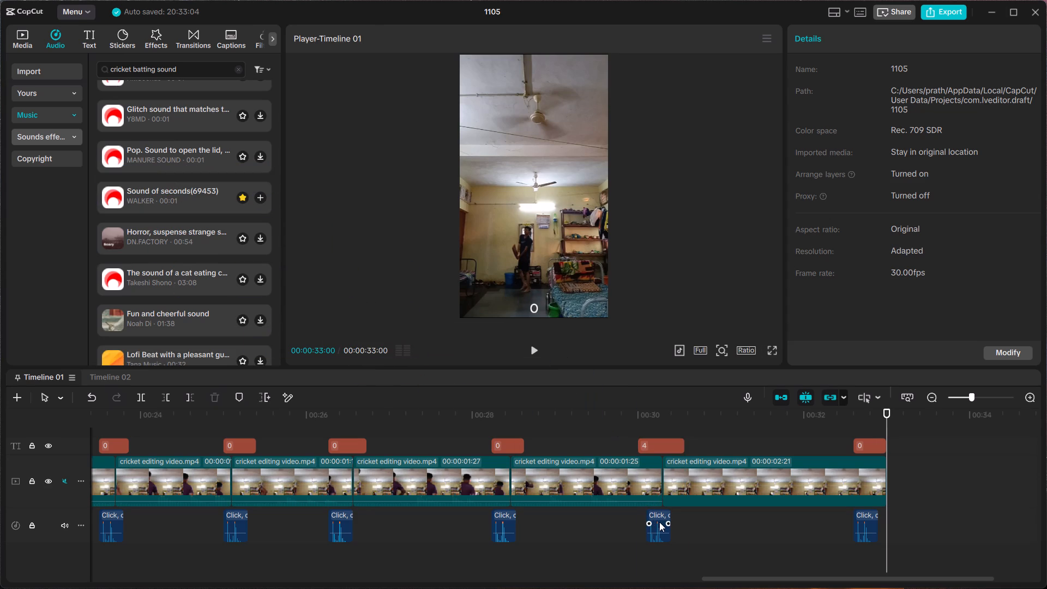
# Replace the click effect under the 4 caption with "Sound of seconds(69453)", starting it at the caption's beginning.
pyautogui.click(660, 522)
pyautogui.press('Delete')
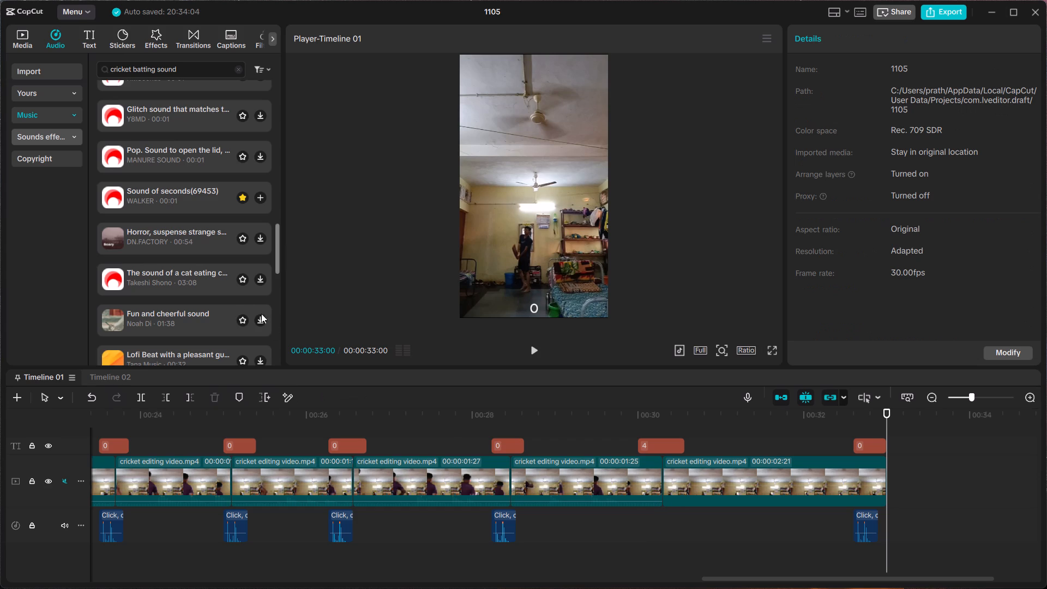
pyautogui.moveTo(197, 198); pyautogui.dragTo(613, 515)
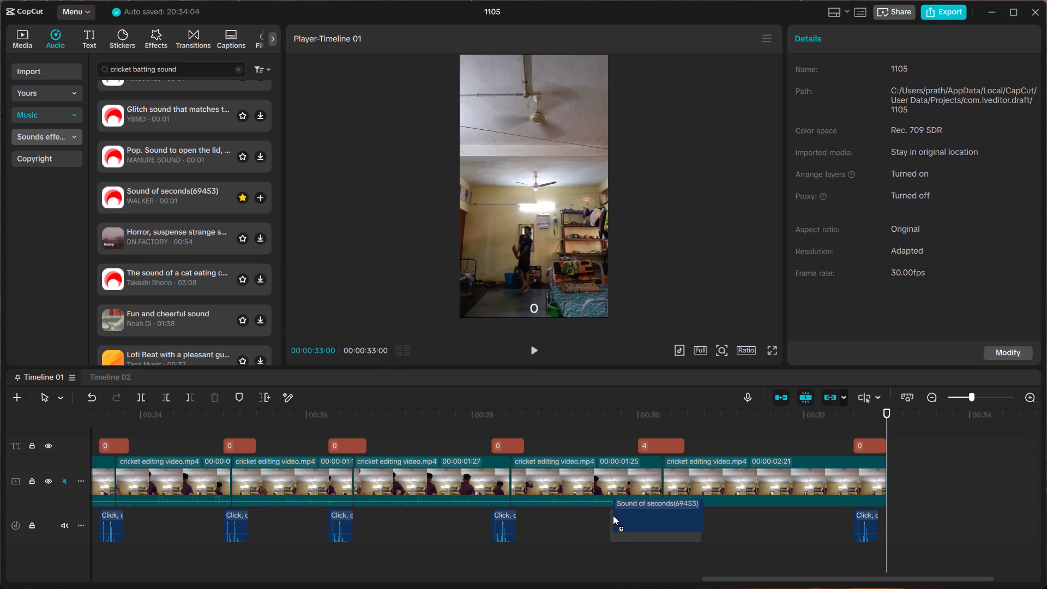
pyautogui.moveTo(613, 515); pyautogui.dragTo(631, 524)
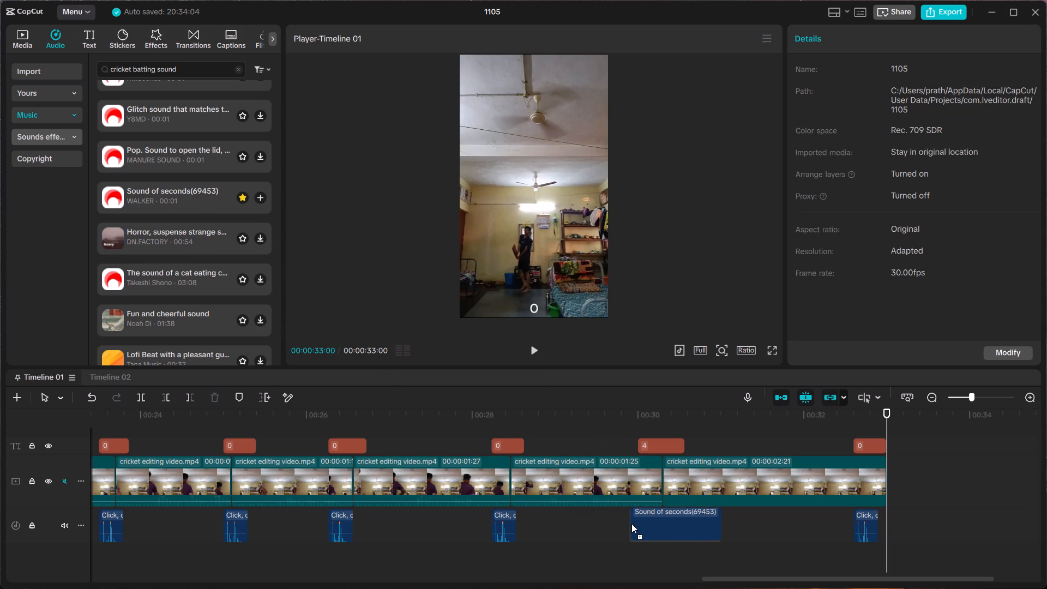
pyautogui.moveTo(631, 524); pyautogui.dragTo(639, 524)
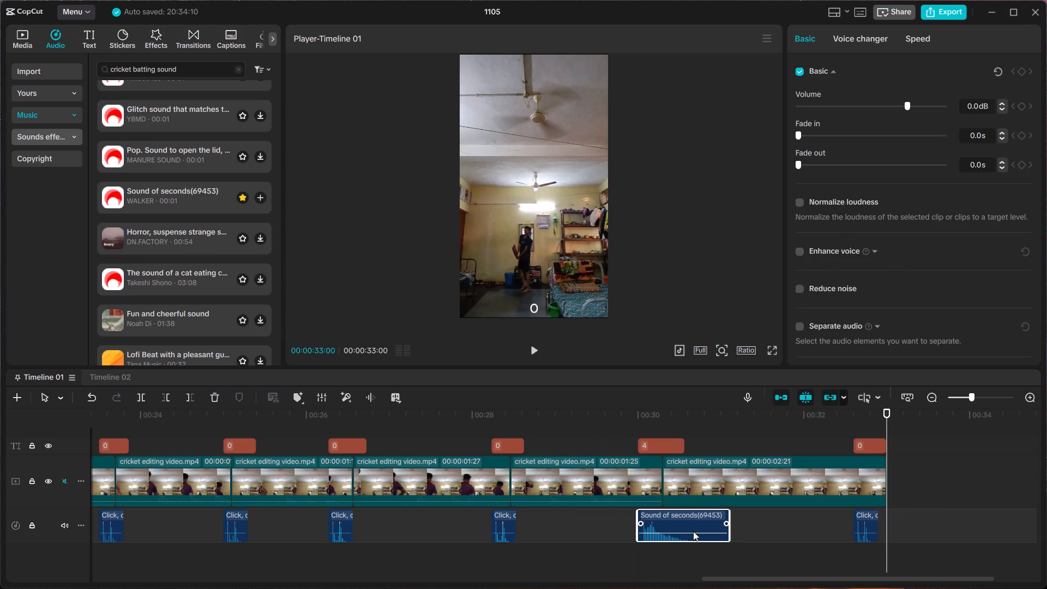
# Trim the end of the "Sound of seconds(69453)" clip to match the end of the 4 caption.
pyautogui.moveTo(730, 529); pyautogui.dragTo(681, 529)
pyautogui.click(738, 528)
pyautogui.click(695, 557)
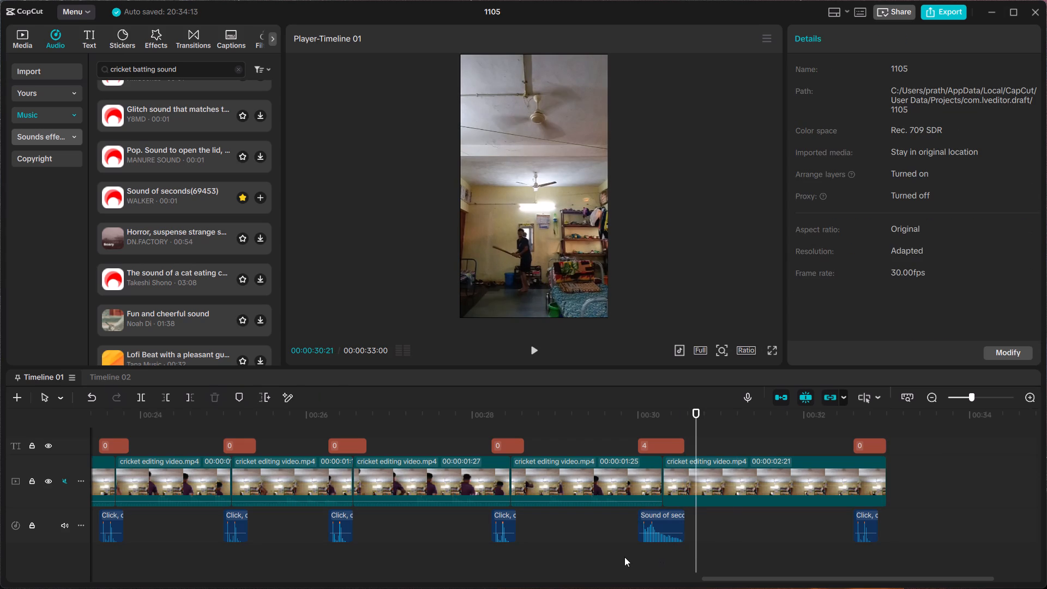
# Play the whole timeline from the beginning to review the sound effects against the captions.
pyautogui.click(624, 557)
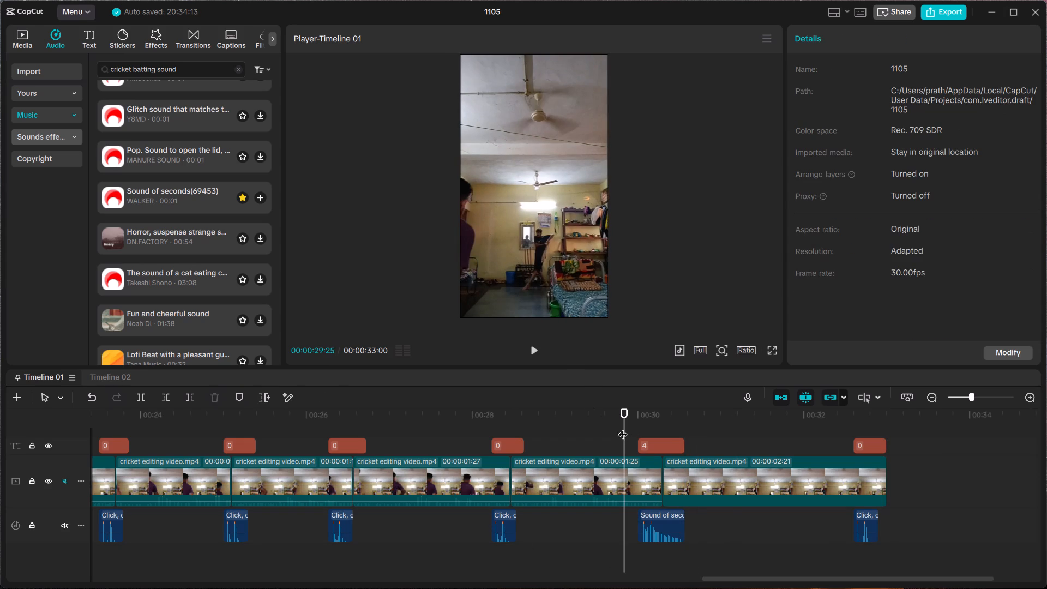
pyautogui.moveTo(628, 429); pyautogui.dragTo(35, 400)
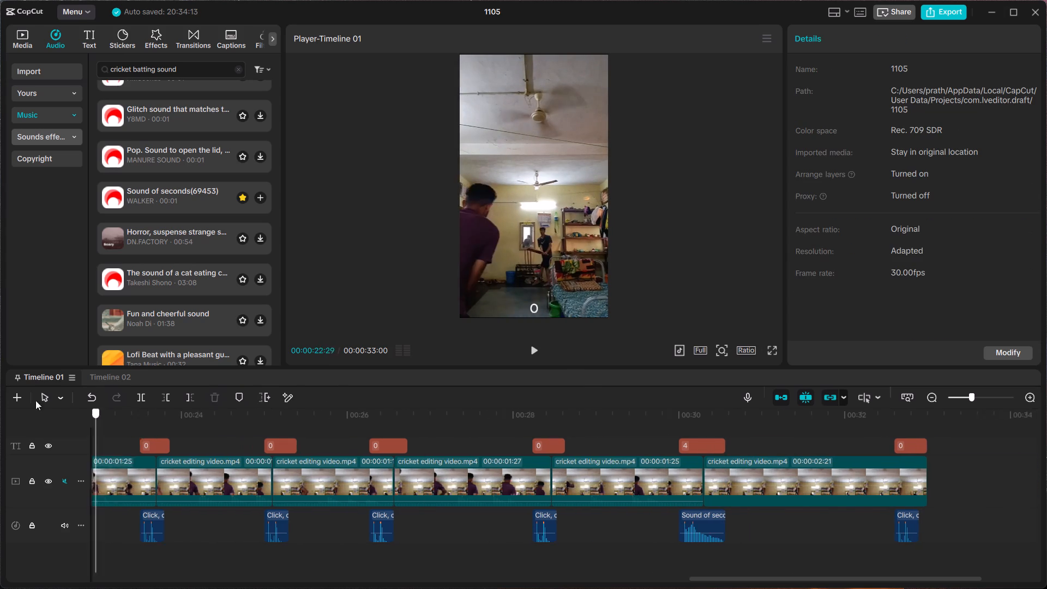
pyautogui.moveTo(35, 400); pyautogui.dragTo(5, 407)
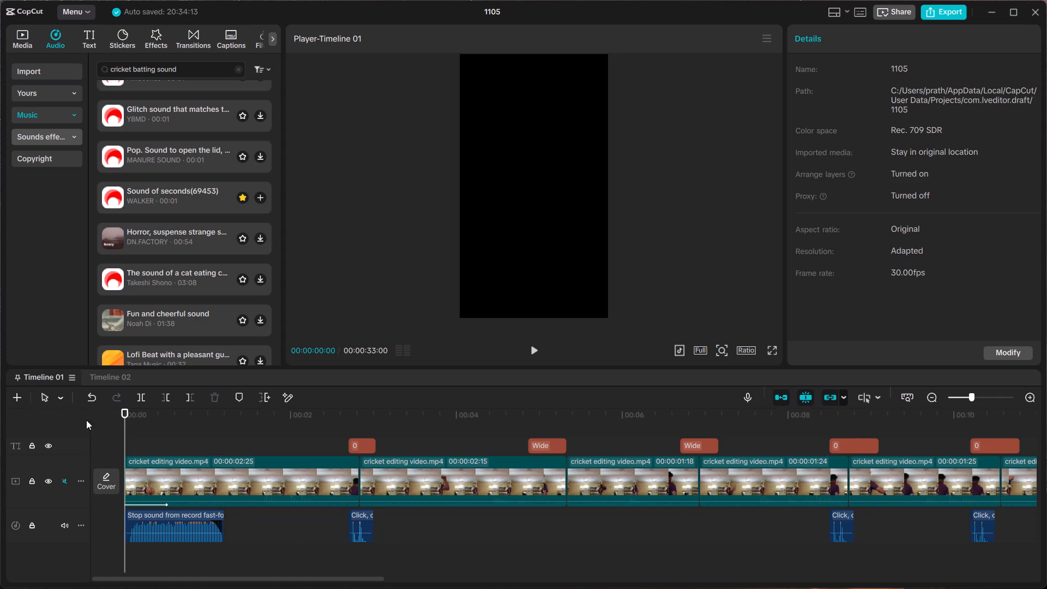
pyautogui.click(529, 352)
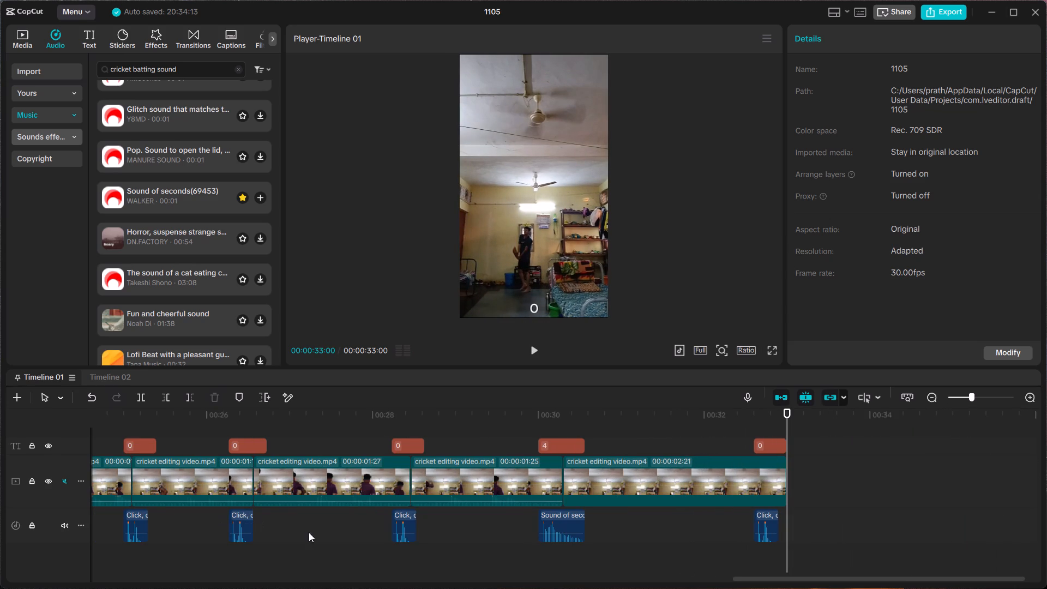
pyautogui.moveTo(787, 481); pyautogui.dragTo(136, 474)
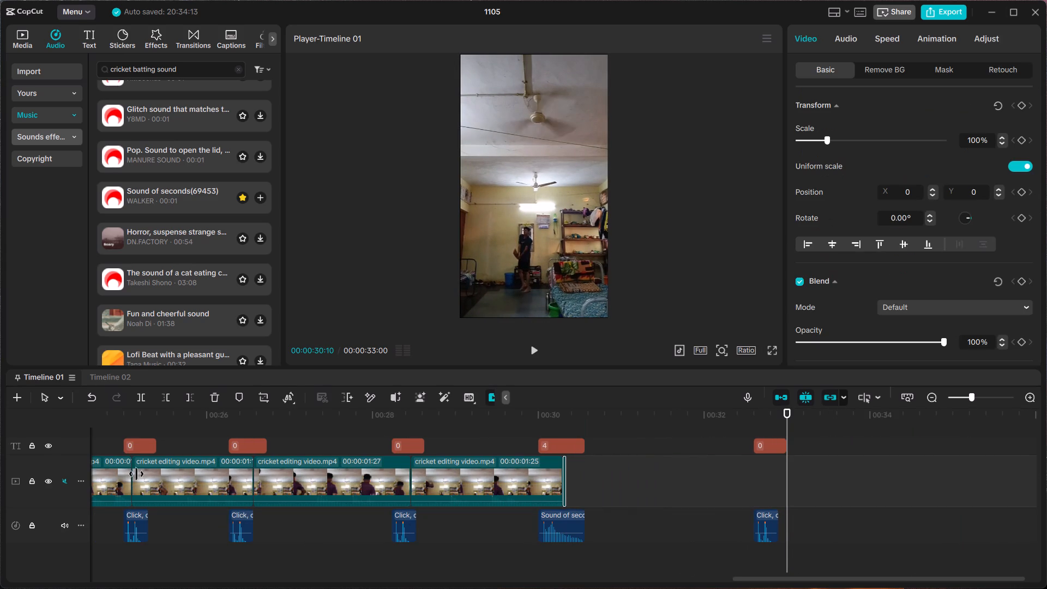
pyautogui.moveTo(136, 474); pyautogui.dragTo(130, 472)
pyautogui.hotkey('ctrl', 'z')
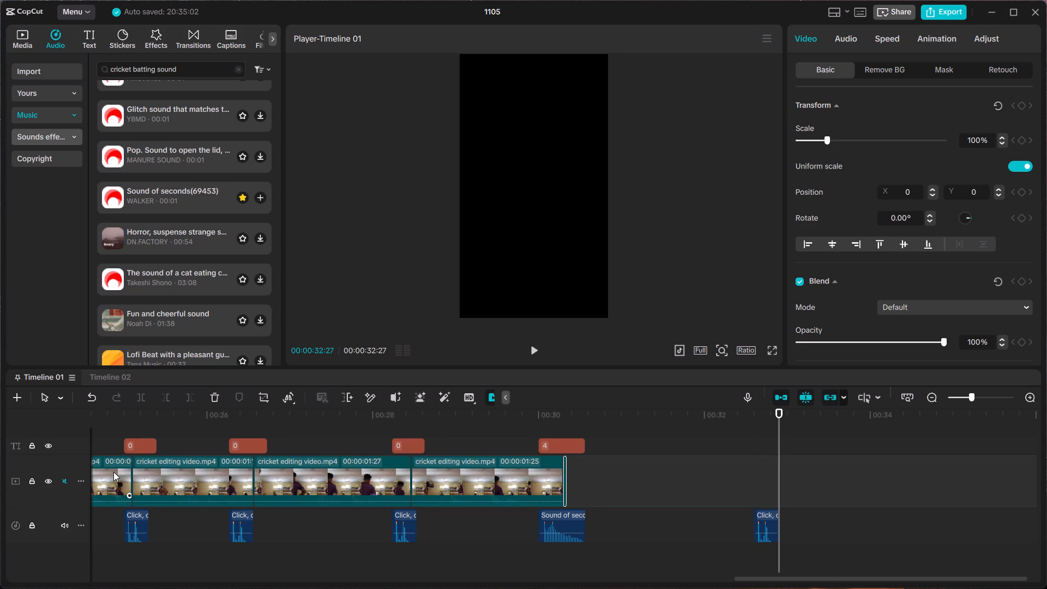
# Move the playhead back to the W caption, at 00:00:21:26, where the two video clips meet.
pyautogui.click(648, 446)
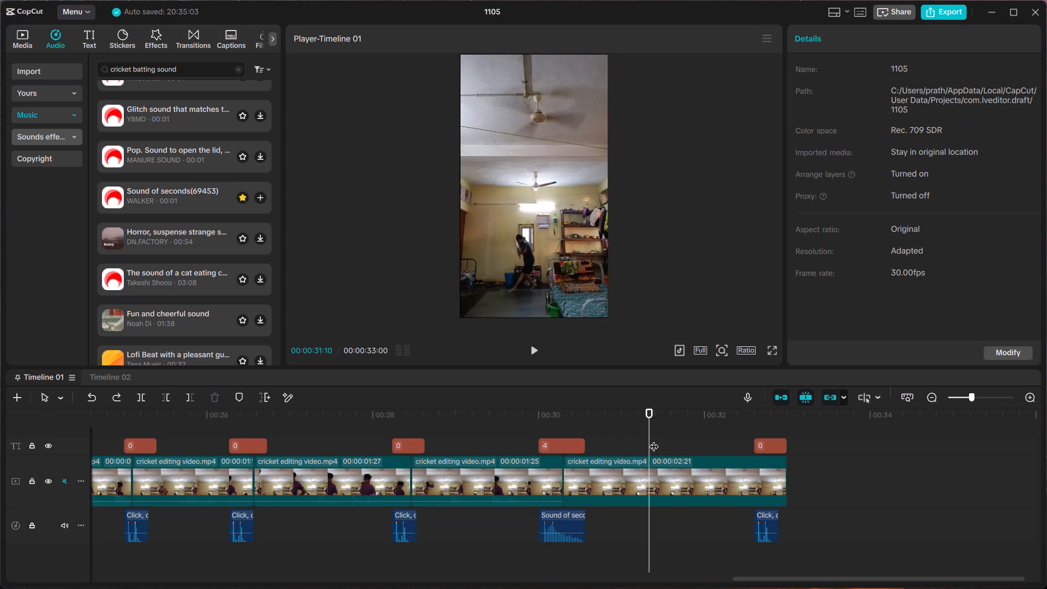
pyautogui.moveTo(650, 439); pyautogui.dragTo(195, 440)
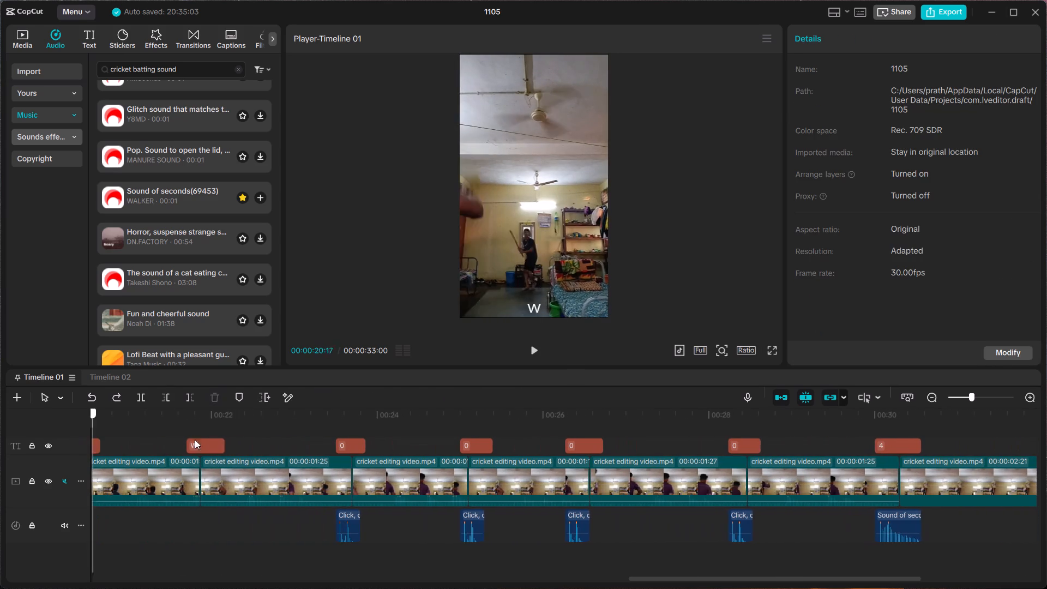
pyautogui.moveTo(195, 440); pyautogui.dragTo(441, 467)
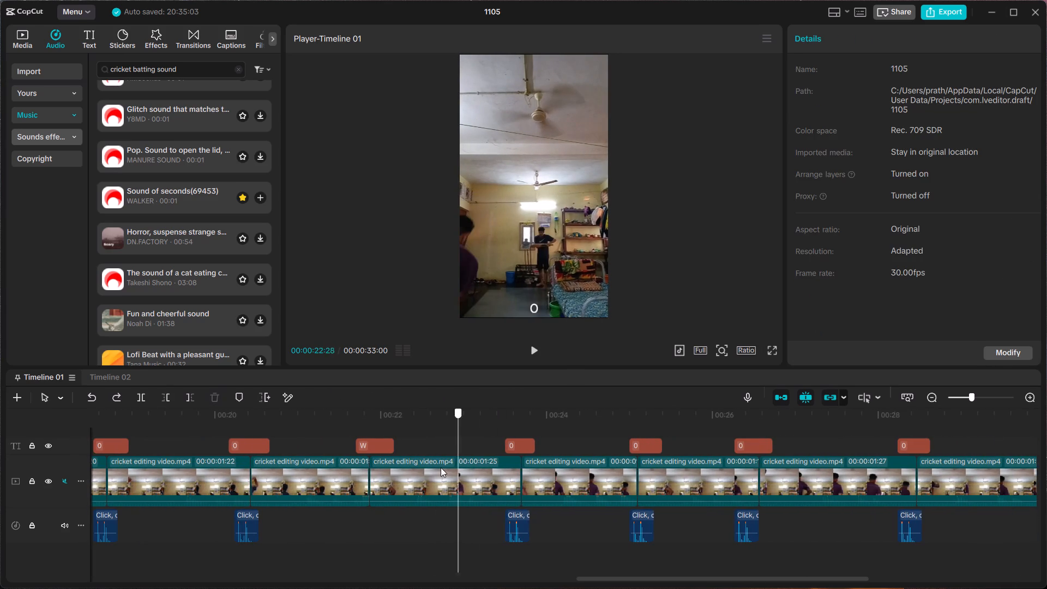
pyautogui.moveTo(441, 467); pyautogui.dragTo(371, 464)
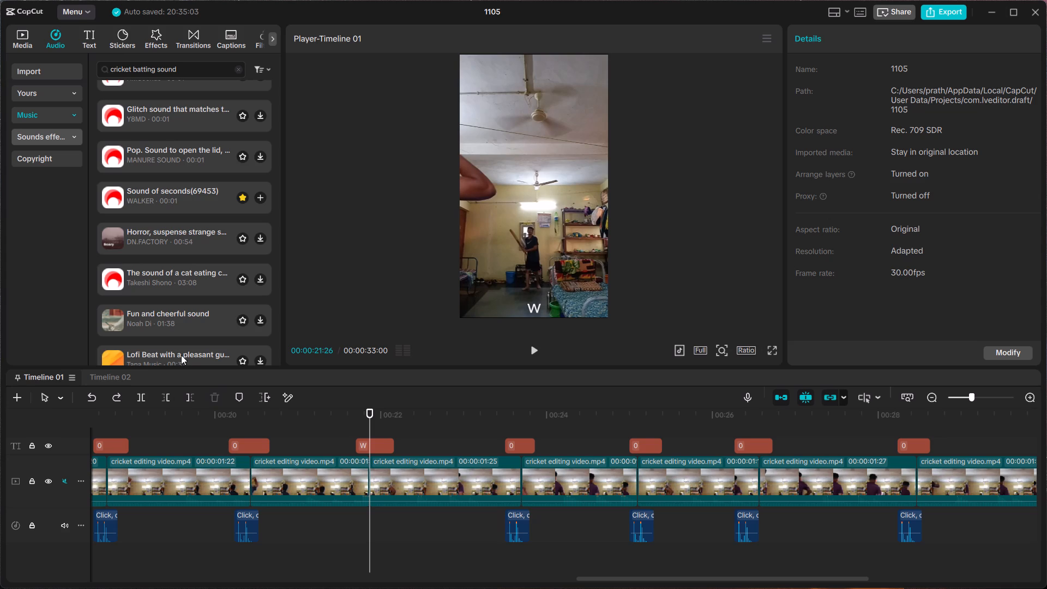
# Audition sounds for the W caption in the "cricket batting sound" results, including the telephone, whoosh and "Cricket Crying Guy Guy" sounds.
pyautogui.scroll(-2, 211, 262)
pyautogui.click(158, 287)
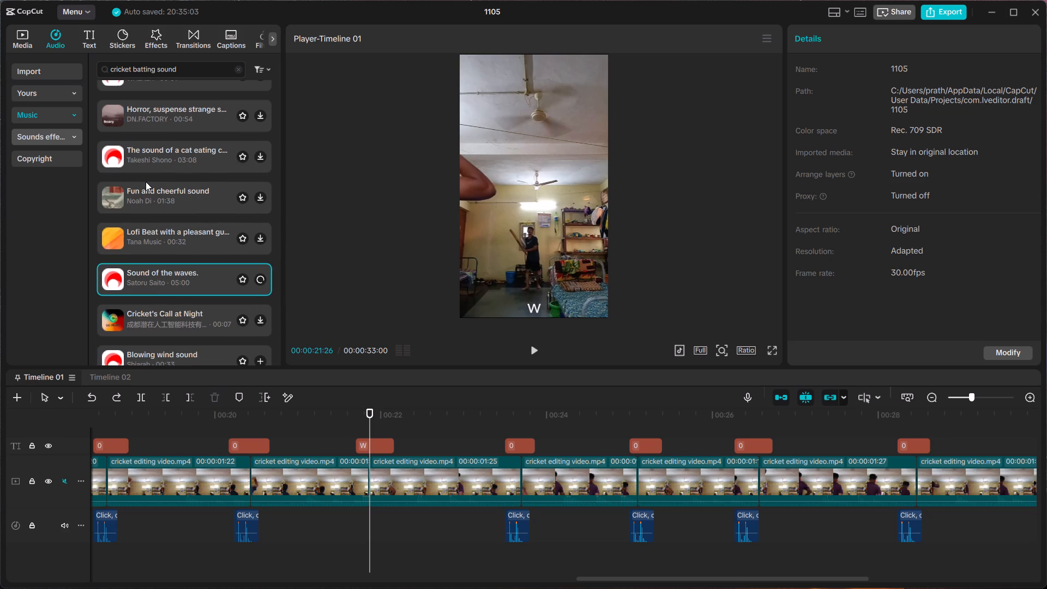
pyautogui.click(171, 208)
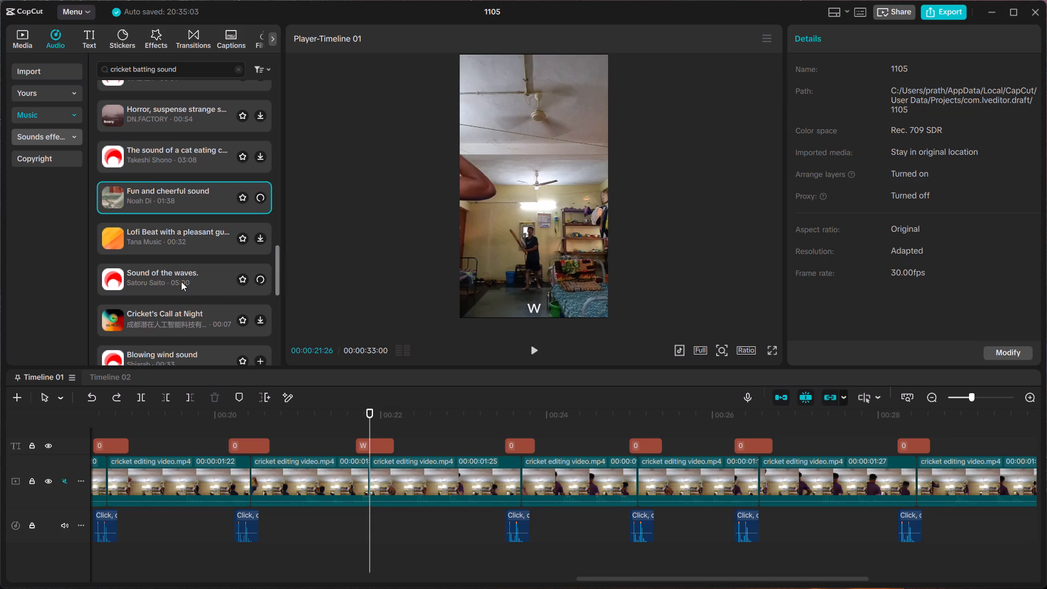
pyautogui.scroll(-3, 179, 281)
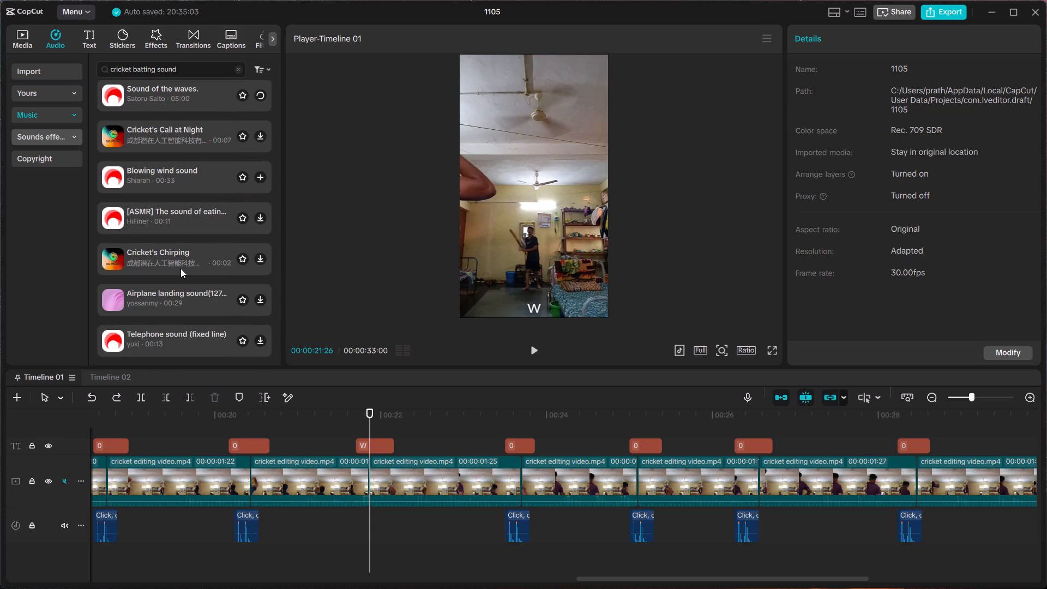
pyautogui.click(178, 227)
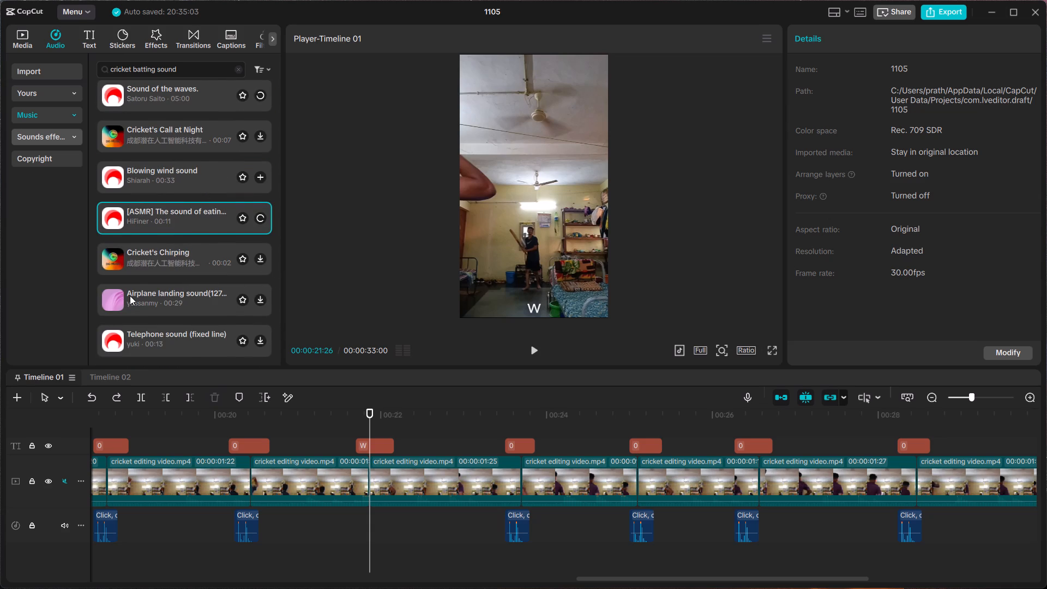
pyautogui.scroll(-2, 130, 296)
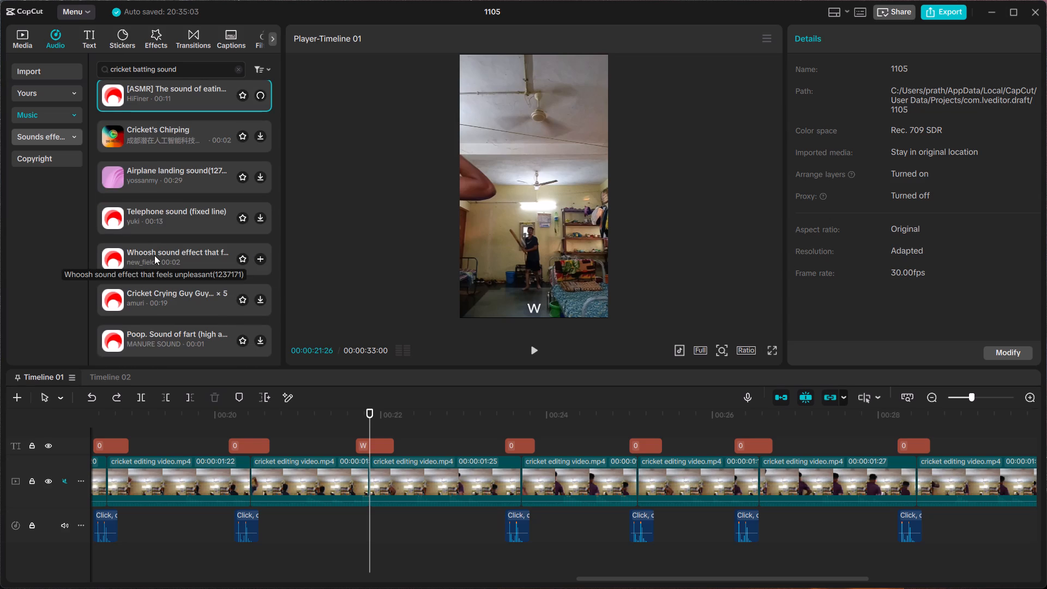
pyautogui.click(160, 218)
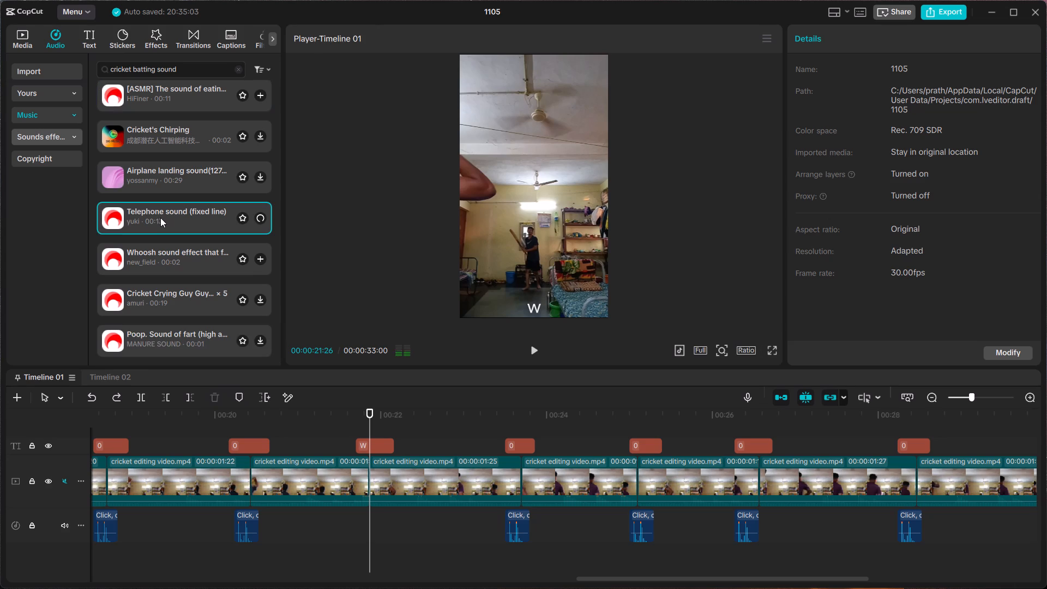
pyautogui.click(151, 267)
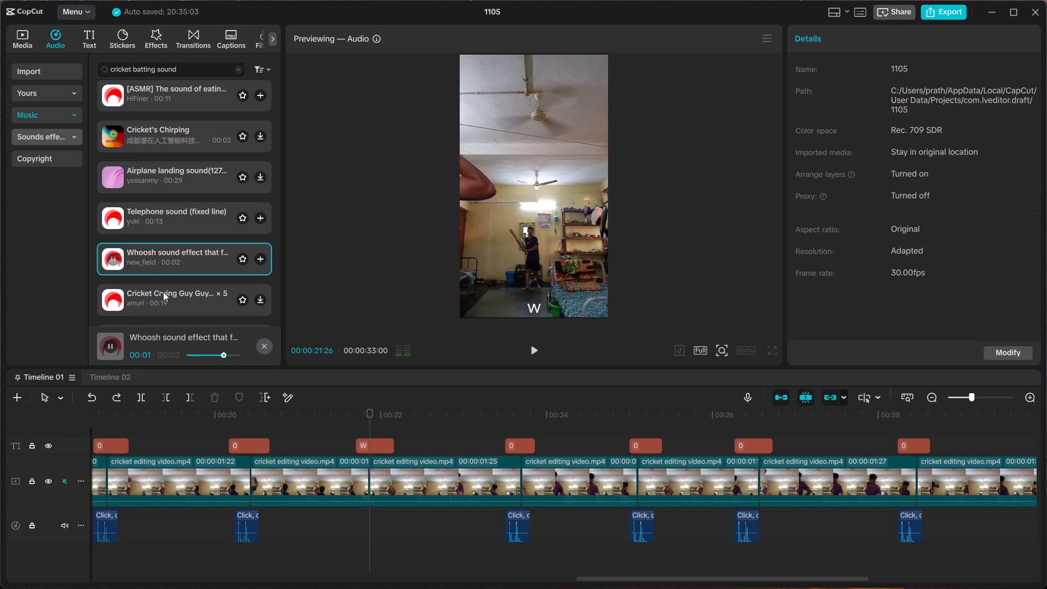
pyautogui.click(163, 292)
pyautogui.scroll(-1, 163, 292)
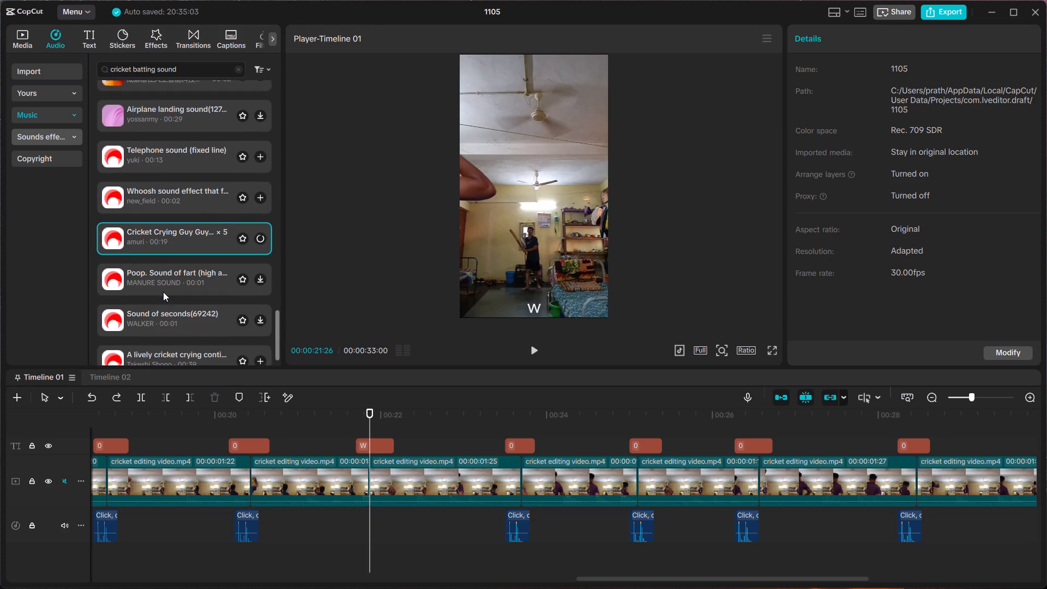
pyautogui.scroll(-3, 163, 293)
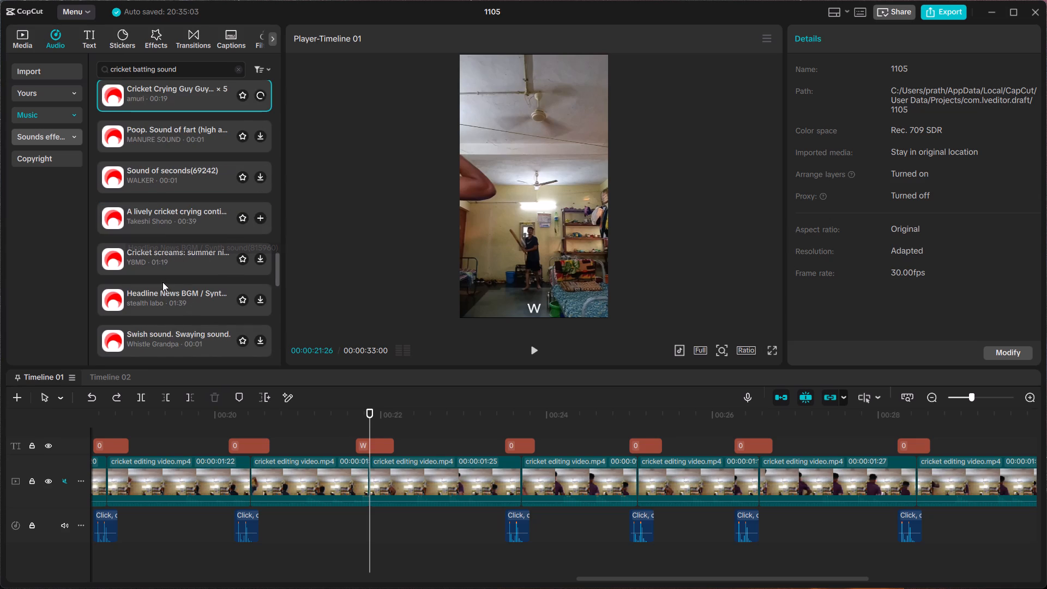
pyautogui.scroll(-4, 166, 273)
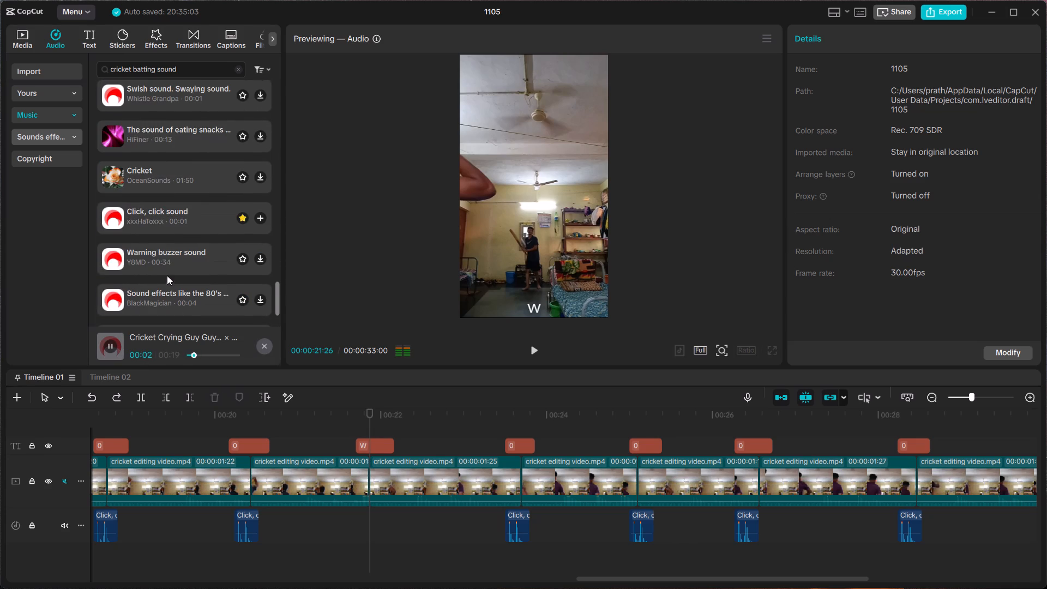
pyautogui.scroll(3, 162, 265)
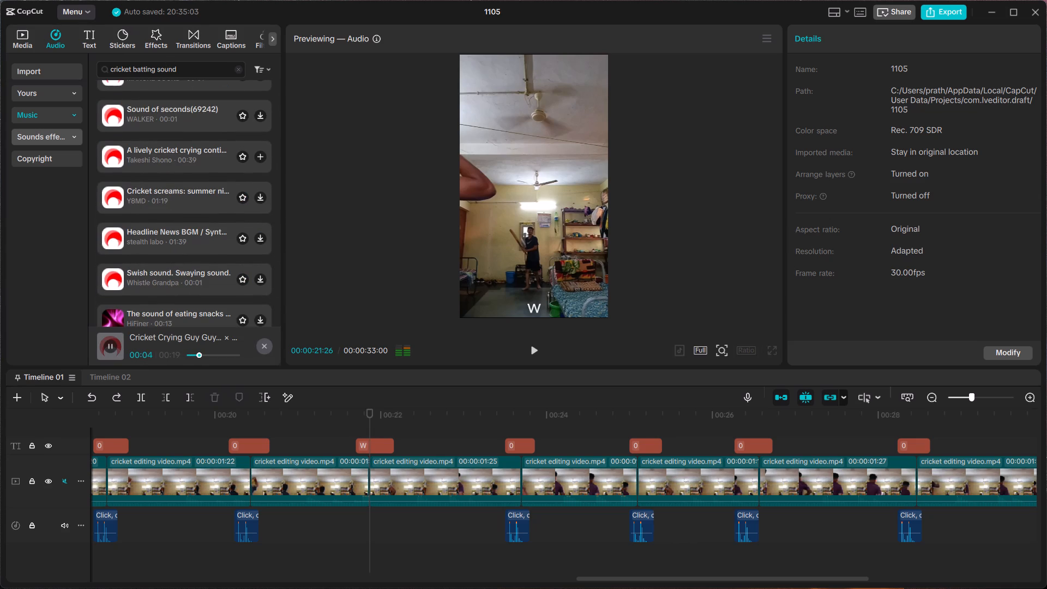
# Search the audio library for "wicket" and look through the results for a sound that suits the W caption.
pyautogui.moveTo(203, 73); pyautogui.dragTo(106, 47)
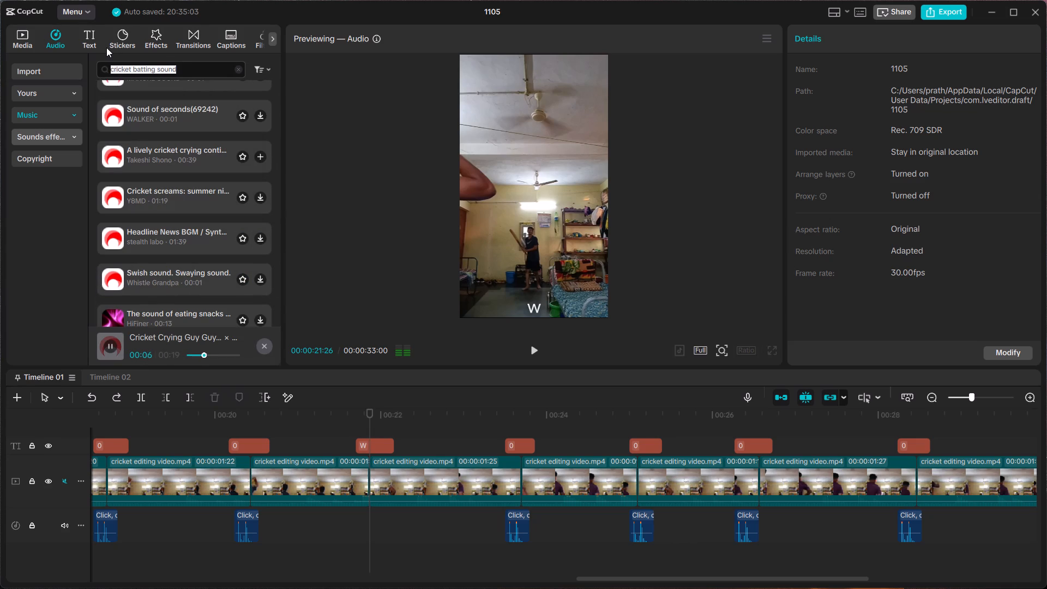
pyautogui.press('BackSpace')
pyautogui.write('wicket')
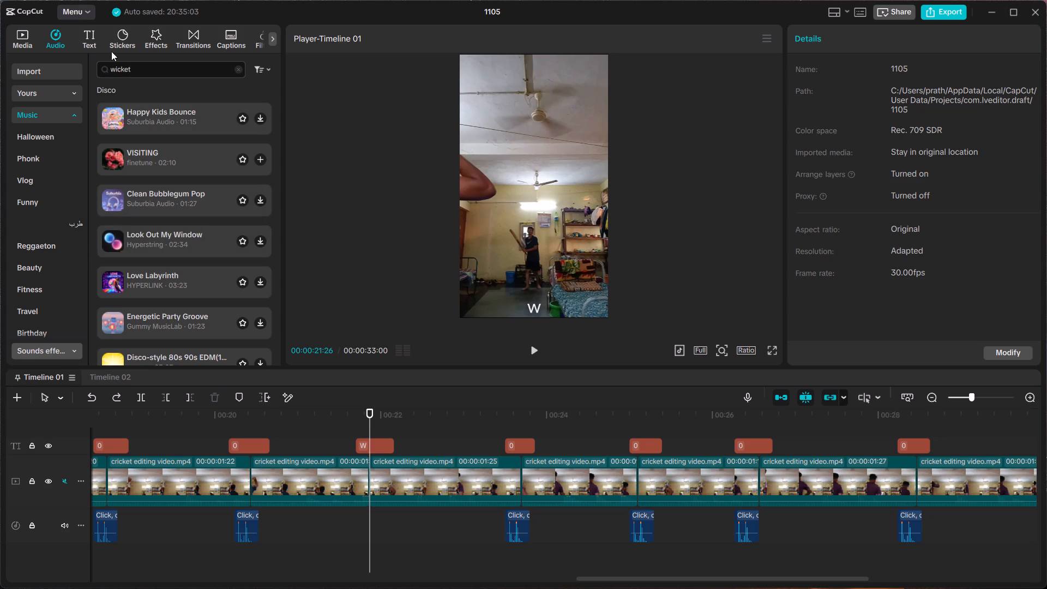
pyautogui.click(178, 73)
pyautogui.press('Return')
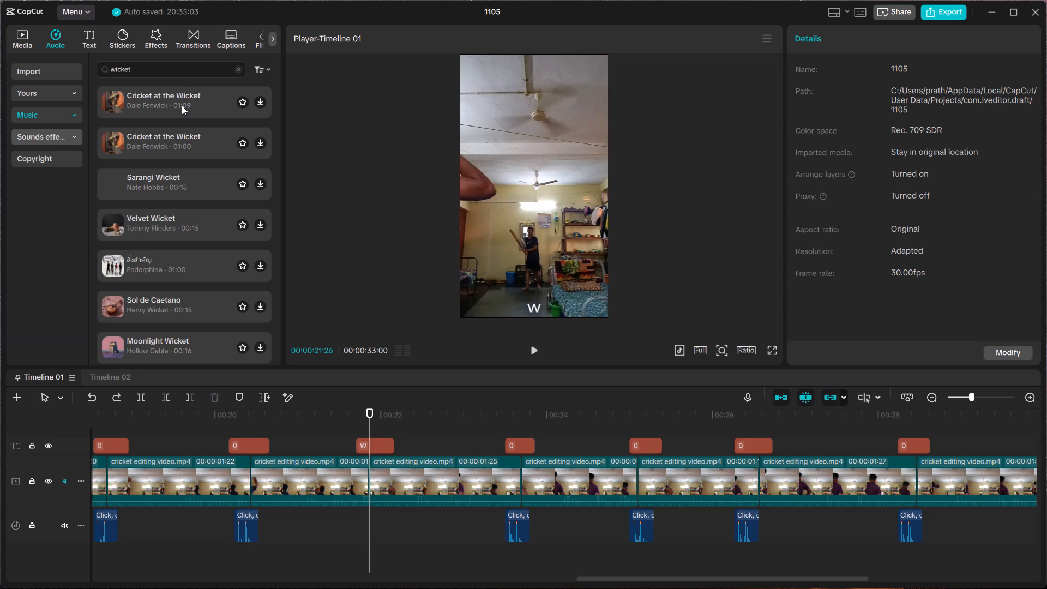
pyautogui.scroll(-5, 172, 190)
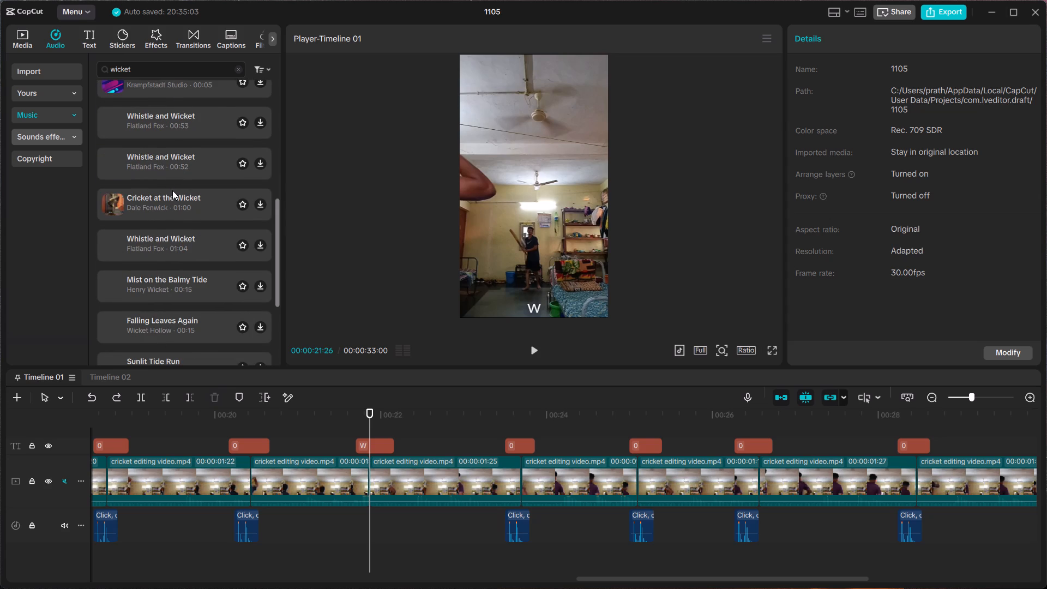
pyautogui.scroll(9, 172, 190)
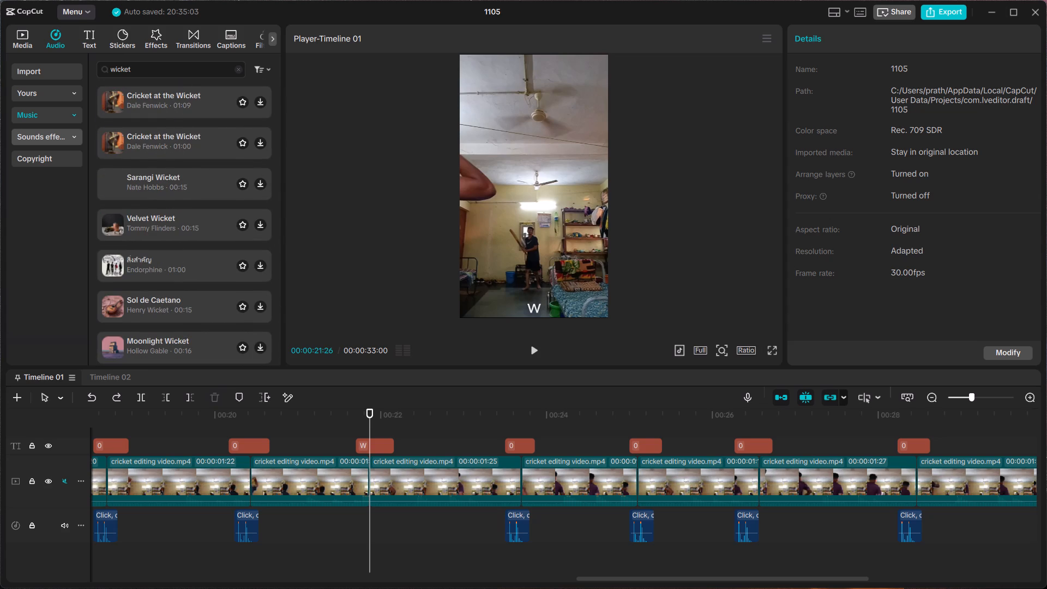
# Extend the audio search to "wicket sound effect" and look through the results for a suitable W caption sound.
pyautogui.click(183, 74)
pyautogui.press('space')
pyautogui.write('sound')
pyautogui.press('space')
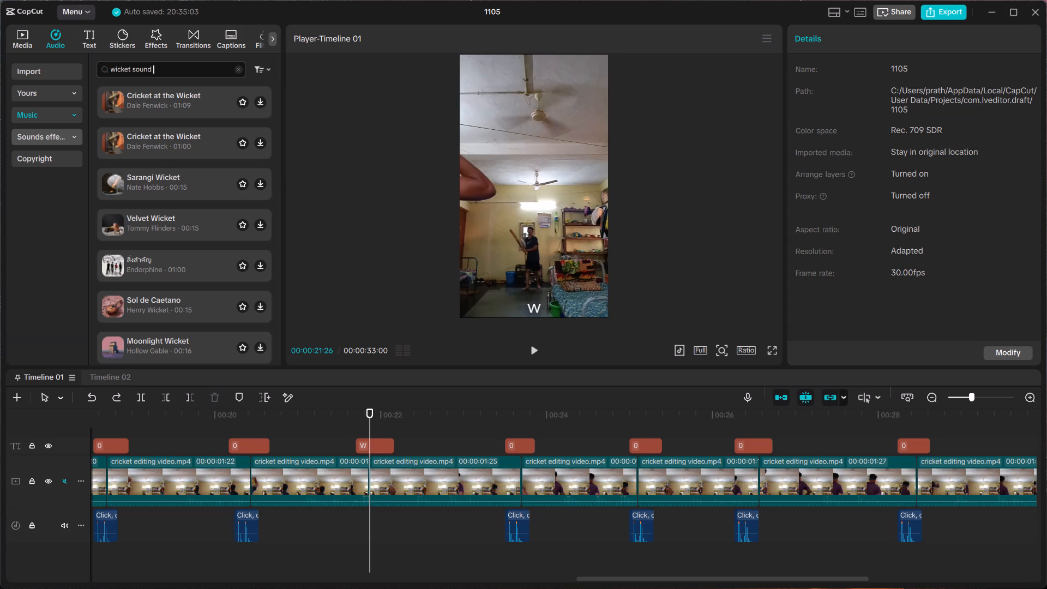
pyautogui.write('effect')
pyautogui.press('Return')
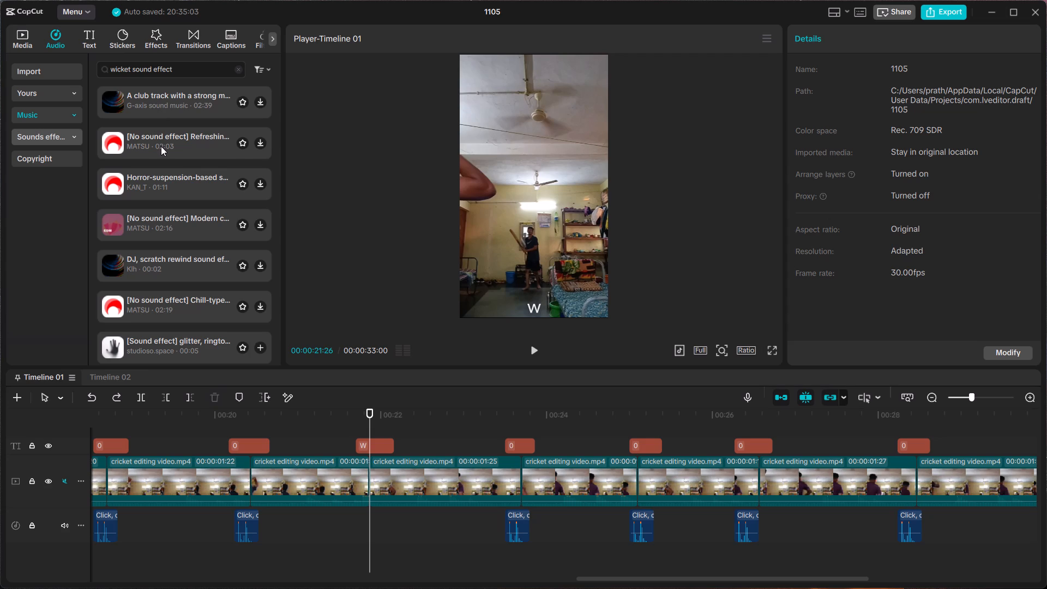
pyautogui.scroll(-2, 154, 217)
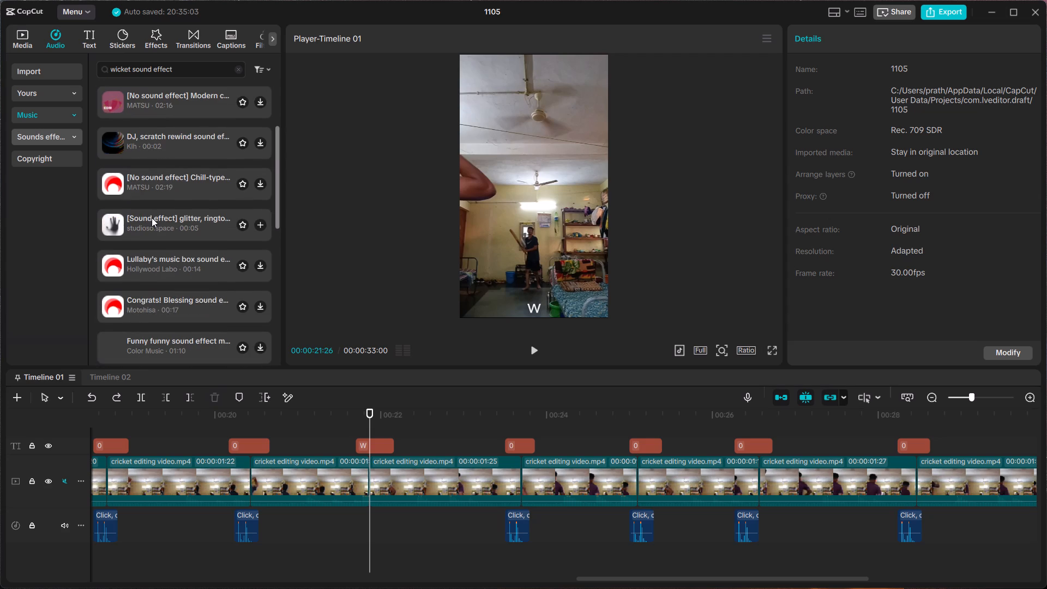
pyautogui.scroll(-6, 167, 193)
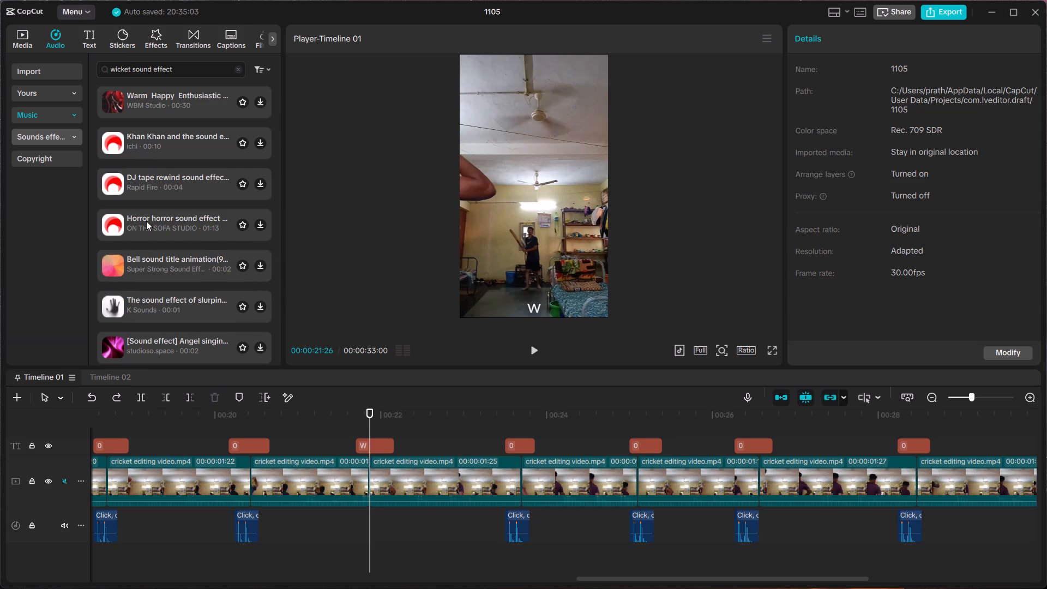
pyautogui.scroll(-13, 146, 221)
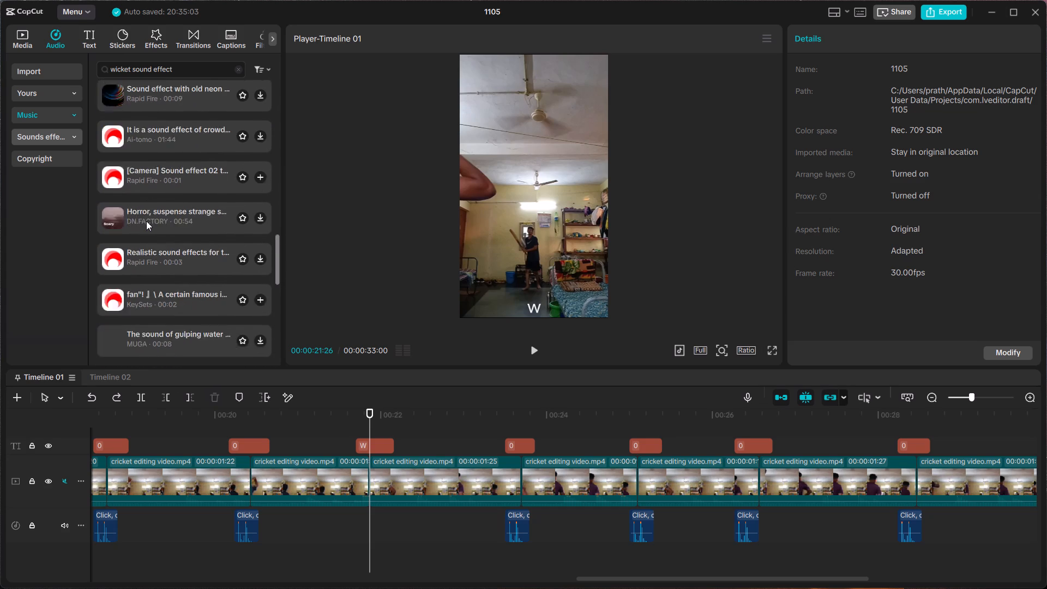
pyautogui.scroll(-3, 146, 221)
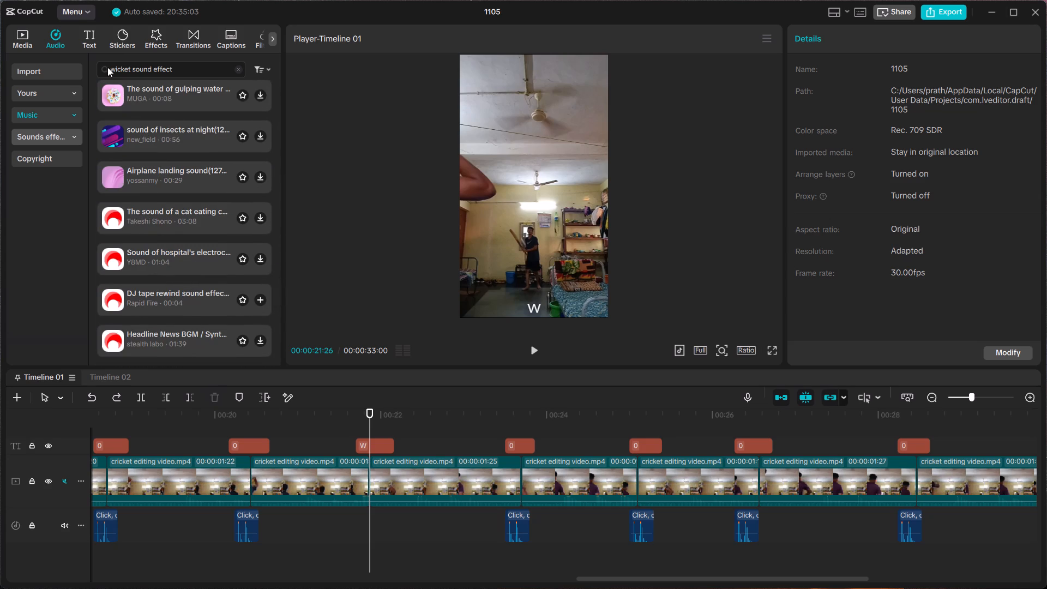
# Refine the audio library search to "cricket wicket sound effect".
pyautogui.click(112, 67)
pyautogui.write('cricket')
pyautogui.press('space')
pyautogui.press('Return')
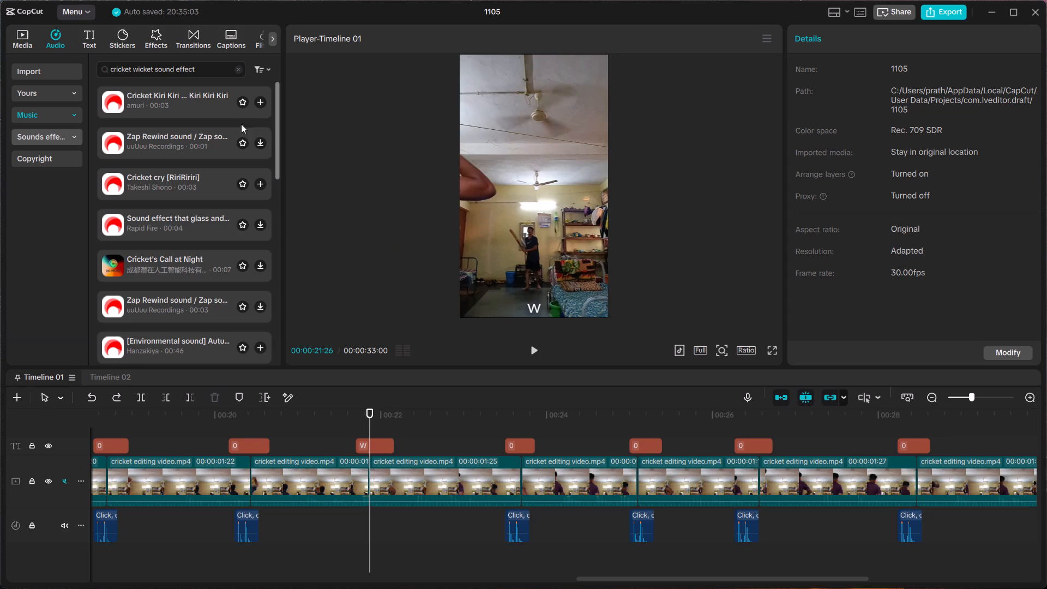
# Audition the first results for the W caption, including the Cricket Kiri Kiri, Zap Rewind, Cricket cry, glass and DJ scratch sounds.
pyautogui.click(186, 103)
pyautogui.click(170, 145)
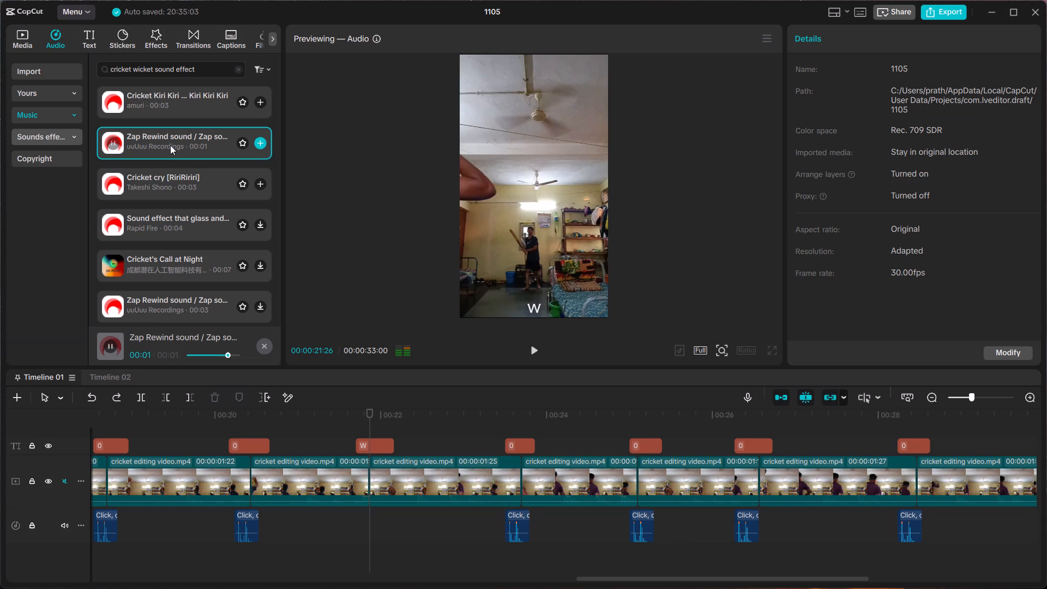
pyautogui.click(167, 177)
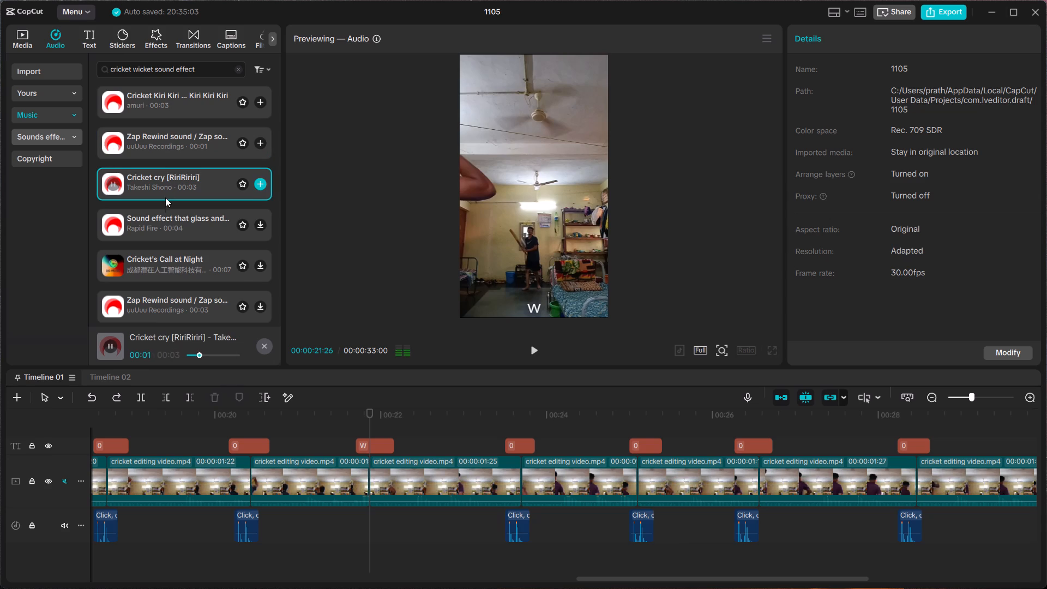
pyautogui.click(165, 220)
pyautogui.scroll(-2, 191, 221)
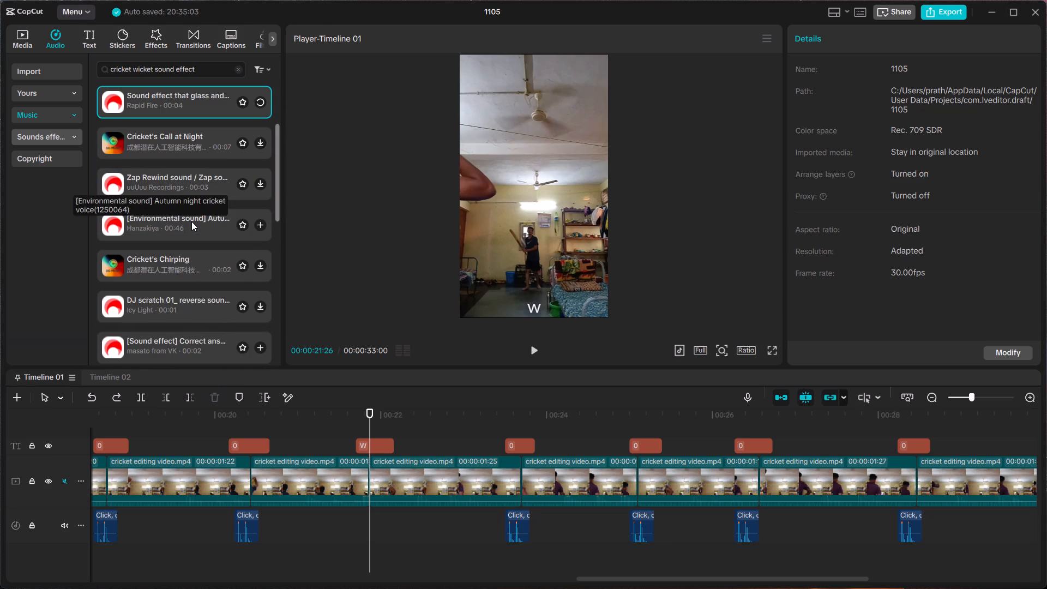
pyautogui.click(166, 182)
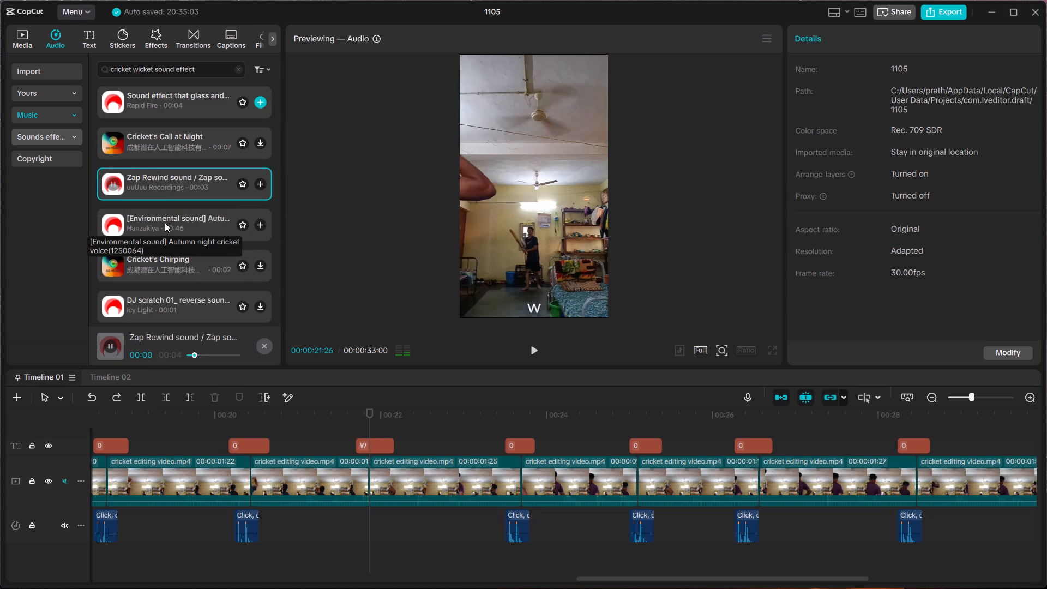
pyautogui.click(165, 223)
pyautogui.click(158, 292)
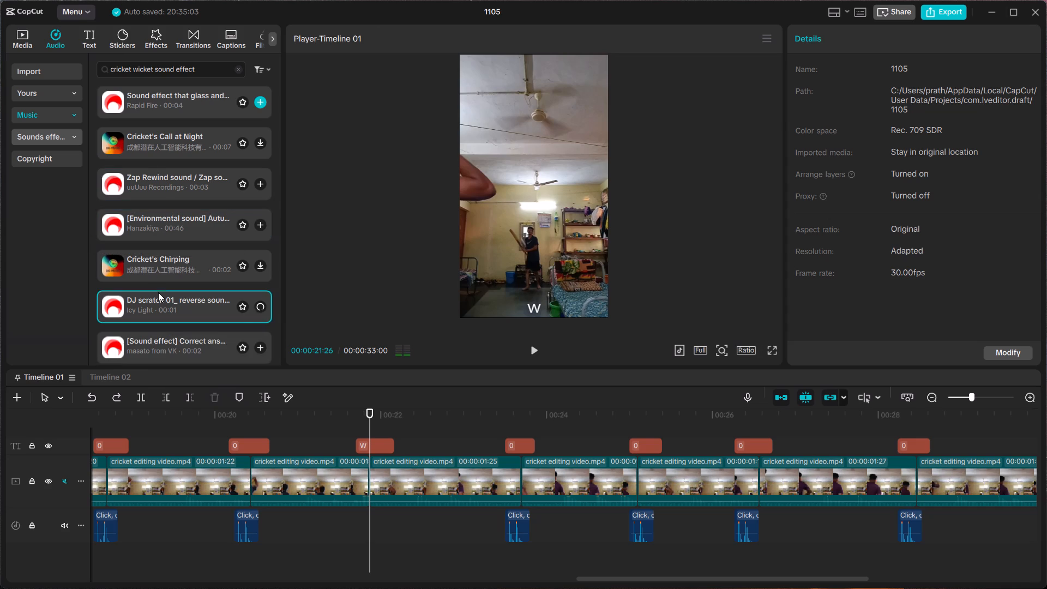
# Audition further results for the W caption, including "Correct answer good!", "Cricket cry(459748)" and "I'm surprised", and look through the remaining list.
pyautogui.scroll(-2, 158, 235)
pyautogui.click(158, 221)
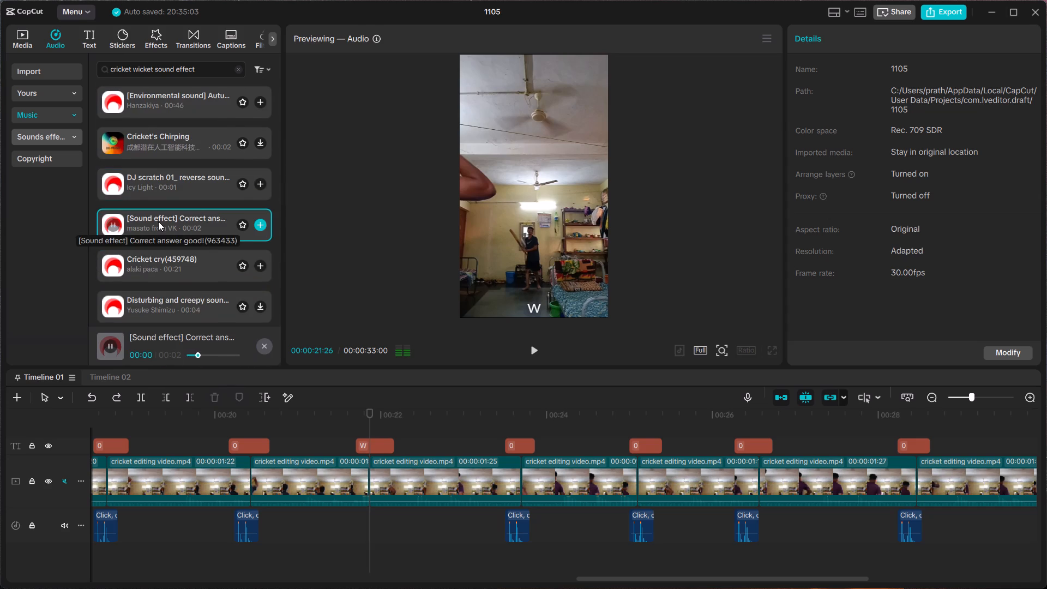
pyautogui.click(161, 260)
pyautogui.scroll(-2, 165, 239)
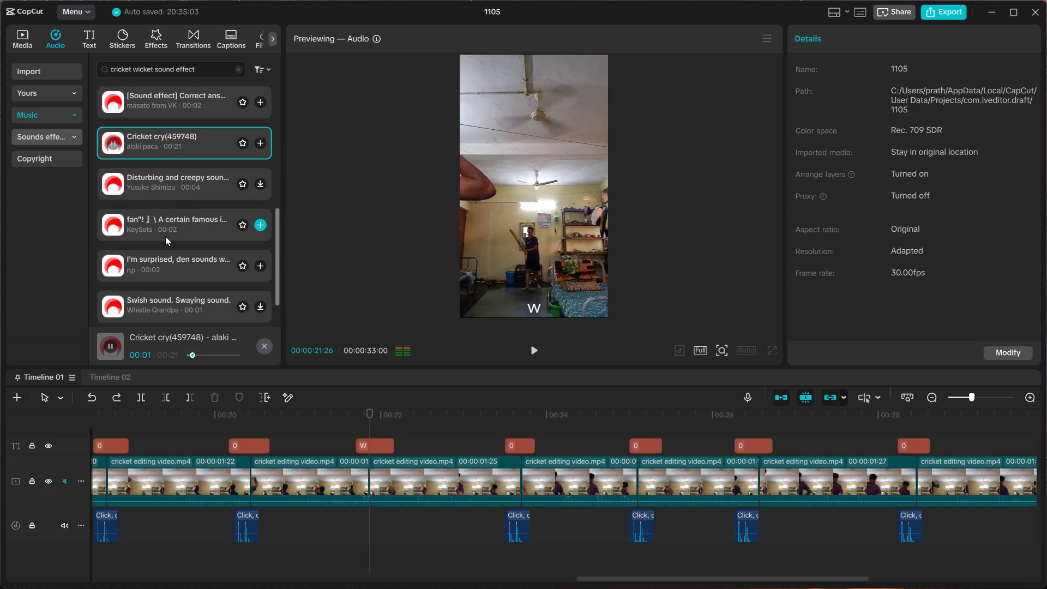
pyautogui.click(165, 236)
pyautogui.click(165, 260)
pyautogui.scroll(-2, 163, 276)
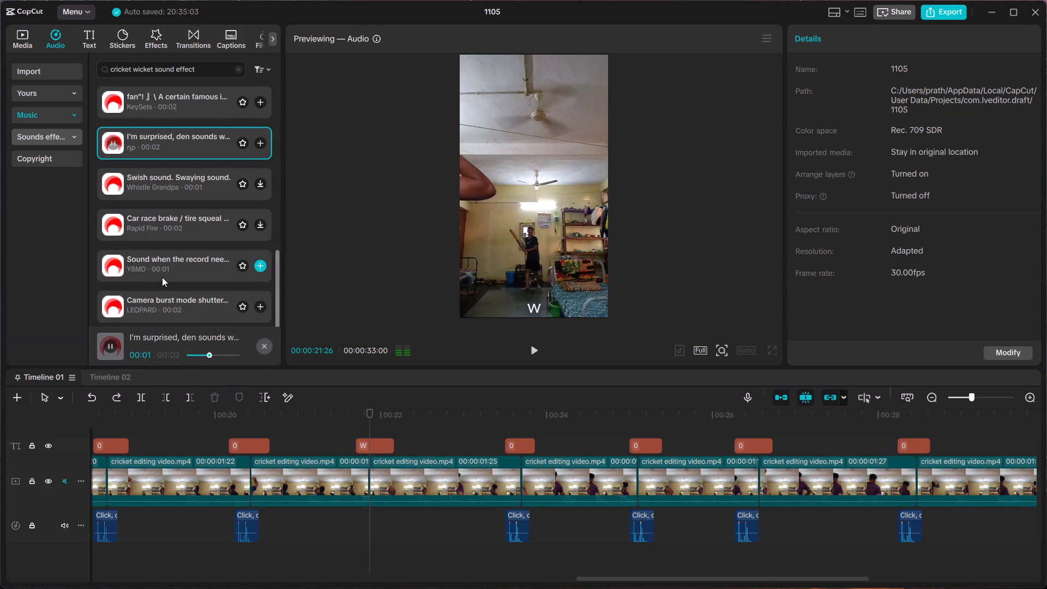
pyautogui.scroll(-10, 162, 277)
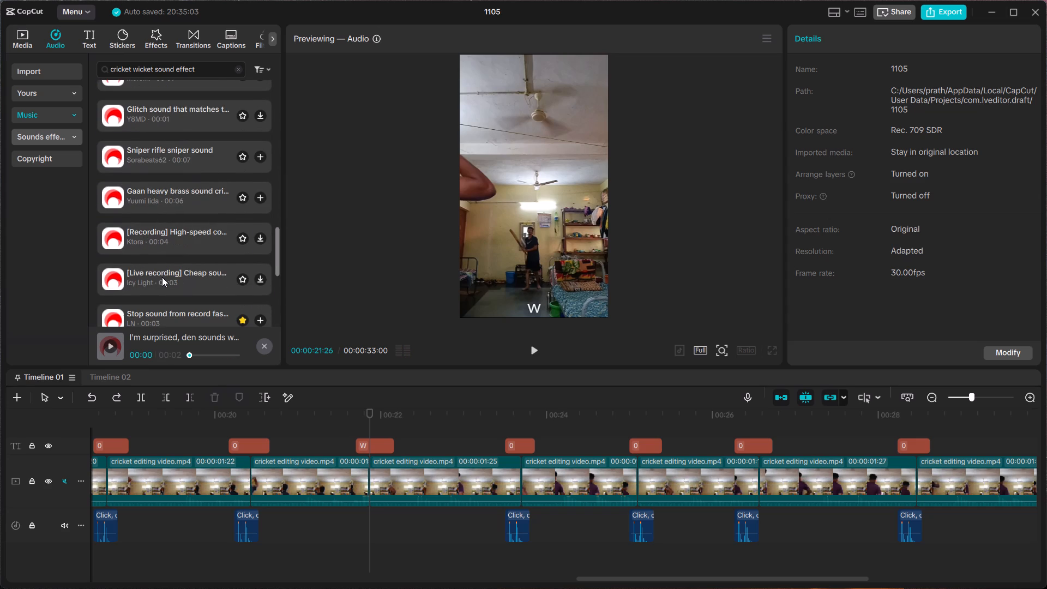
pyautogui.scroll(5, 158, 136)
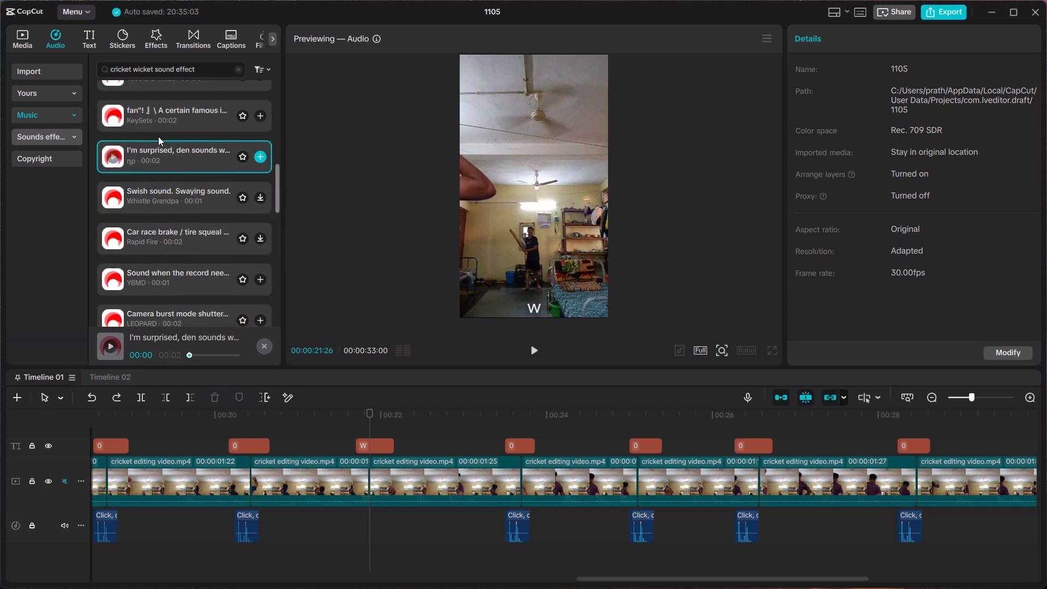
pyautogui.scroll(20, 158, 136)
pyautogui.scroll(2, 158, 136)
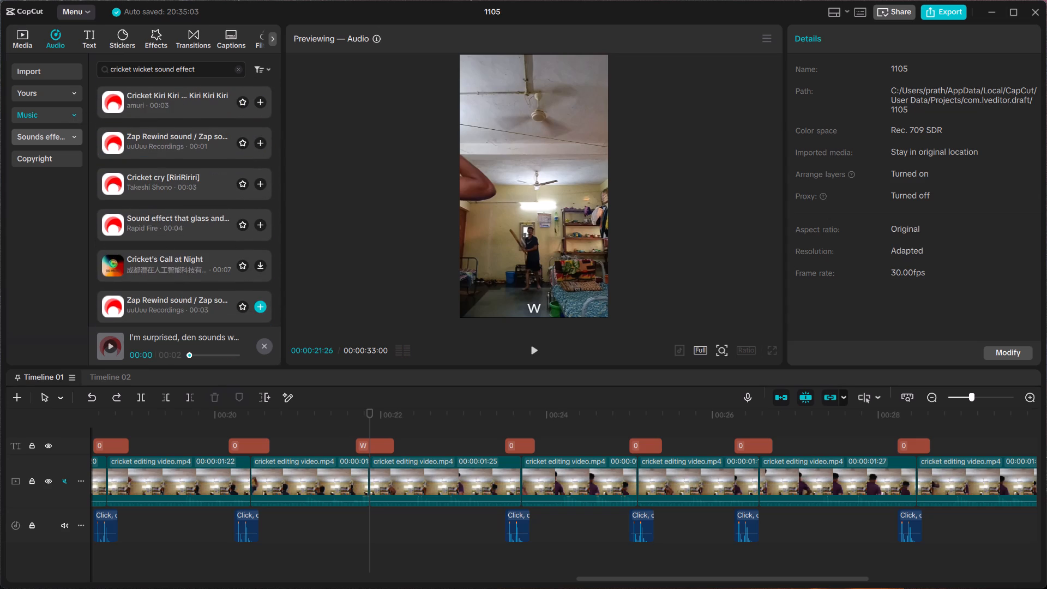
# Replace the audio search with the suggested "cricket batting sound" query.
pyautogui.moveTo(200, 68); pyautogui.dragTo(99, 69)
pyautogui.press('BackSpace')
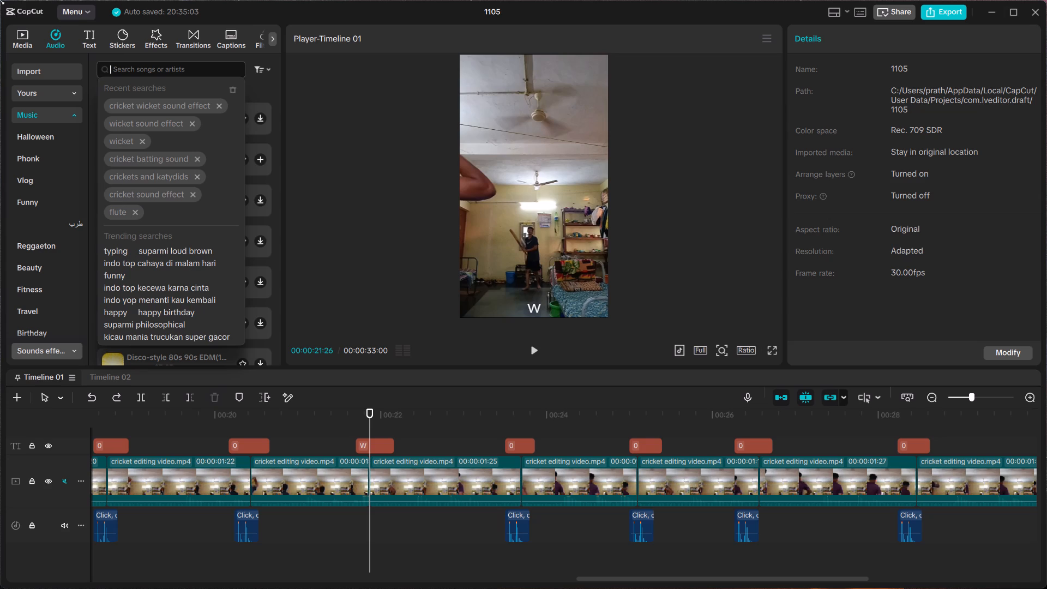
pyautogui.write('cricket')
pyautogui.press('space')
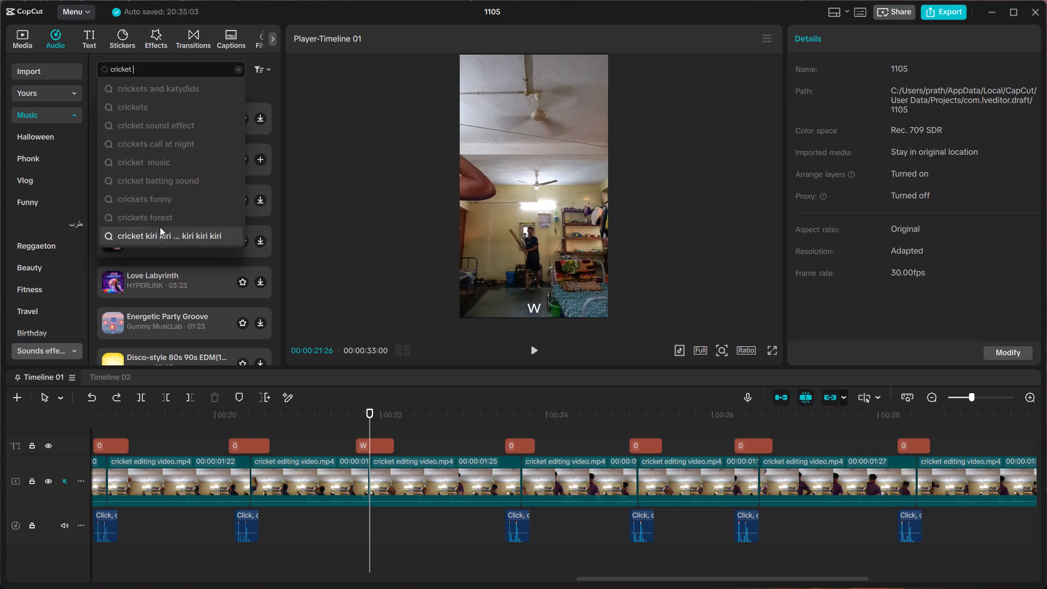
pyautogui.click(165, 182)
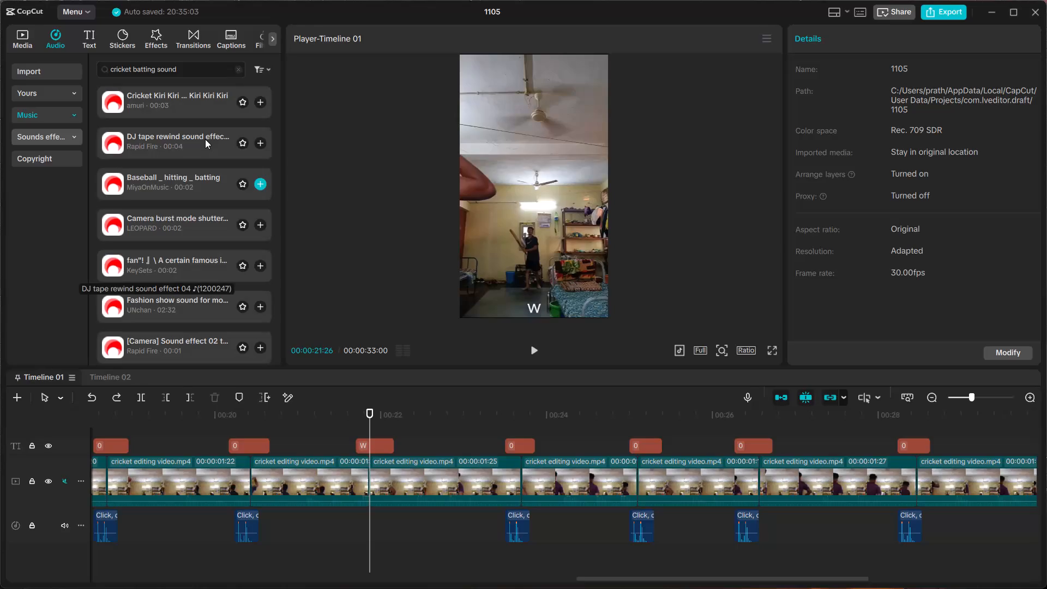
# Look through the "cricket batting sound" results for a sound that suits the W caption.
pyautogui.scroll(-2, 167, 175)
pyautogui.scroll(3, 167, 175)
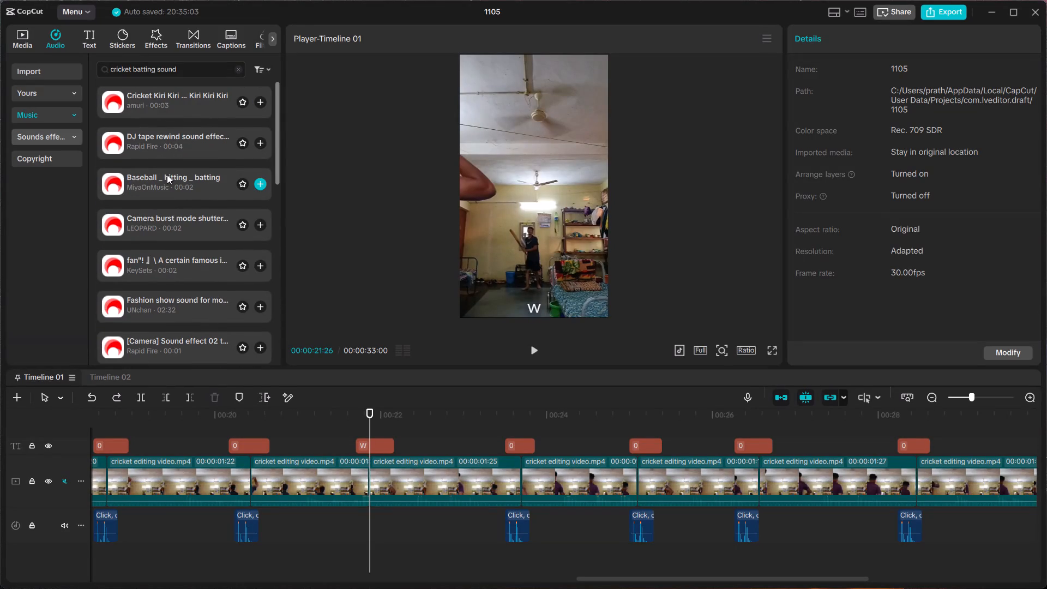
pyautogui.scroll(-1, 165, 187)
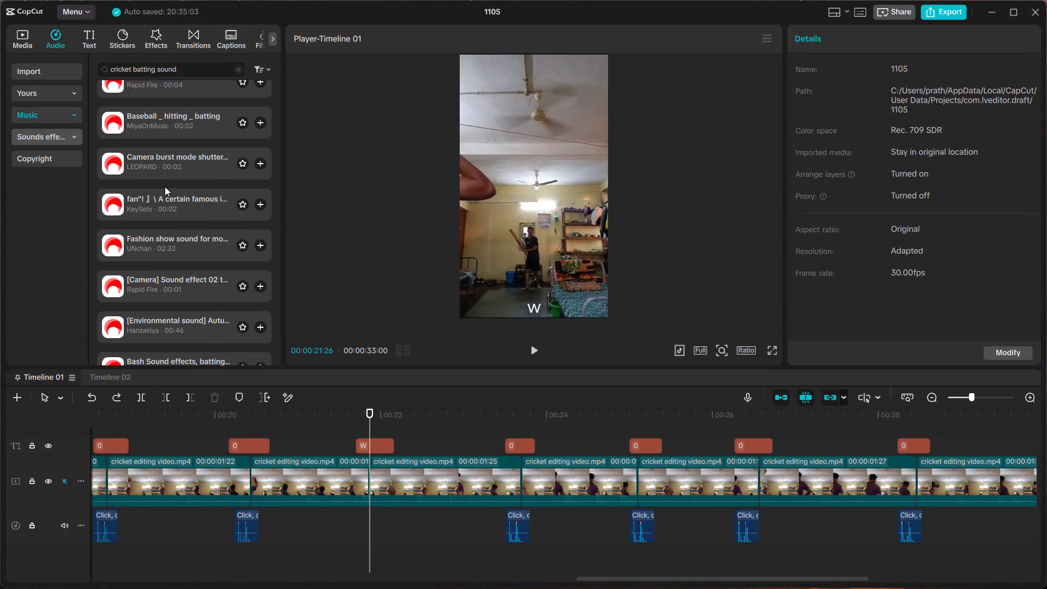
pyautogui.scroll(-8, 165, 187)
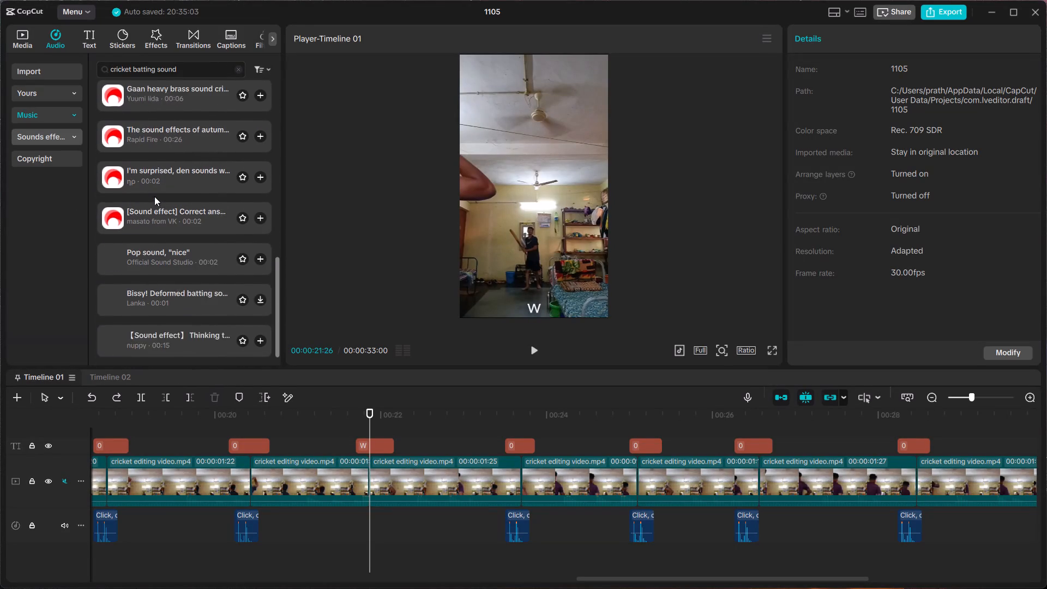
pyautogui.scroll(-5, 154, 196)
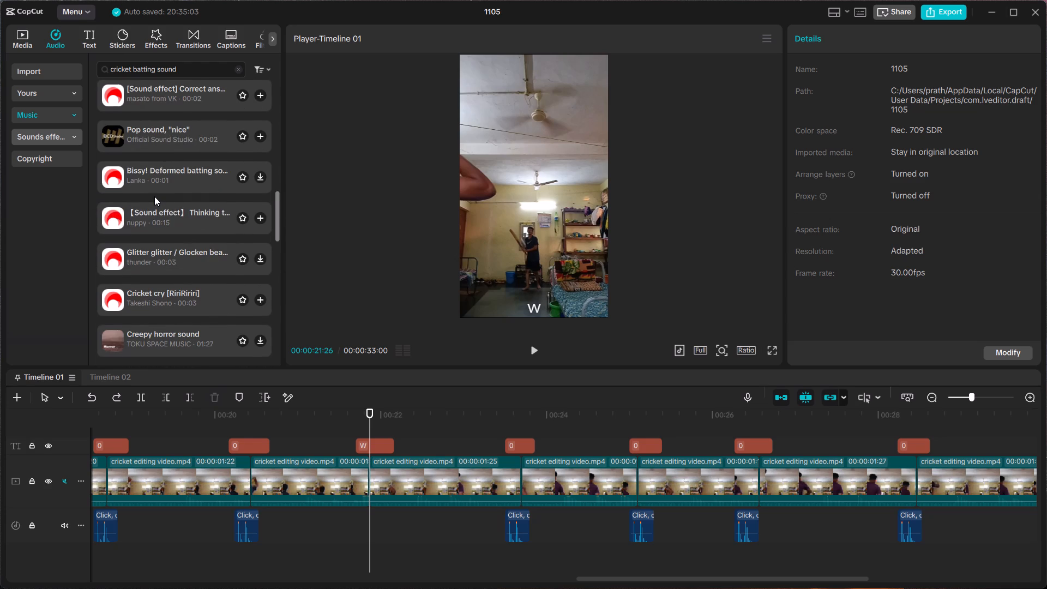
pyautogui.scroll(-2, 154, 196)
pyautogui.scroll(-4, 149, 240)
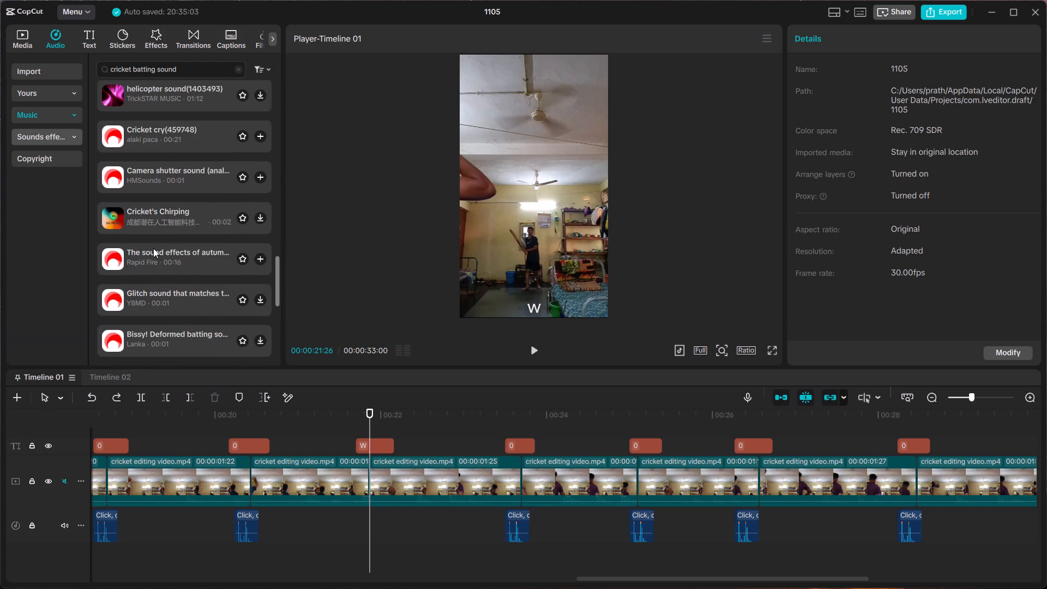
pyautogui.scroll(1, 153, 248)
pyautogui.scroll(-1, 174, 206)
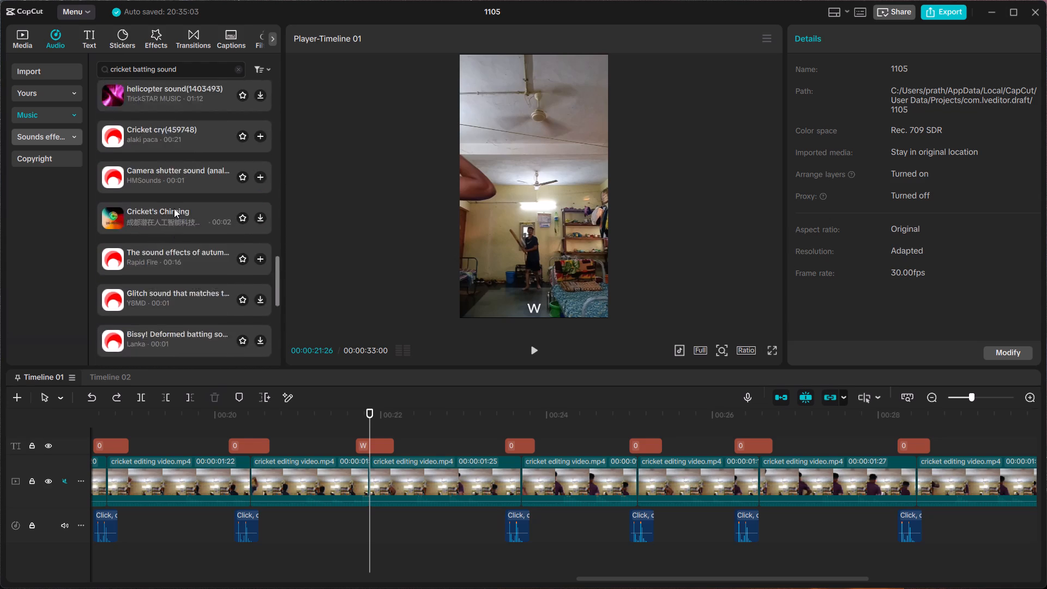
pyautogui.scroll(-6, 174, 208)
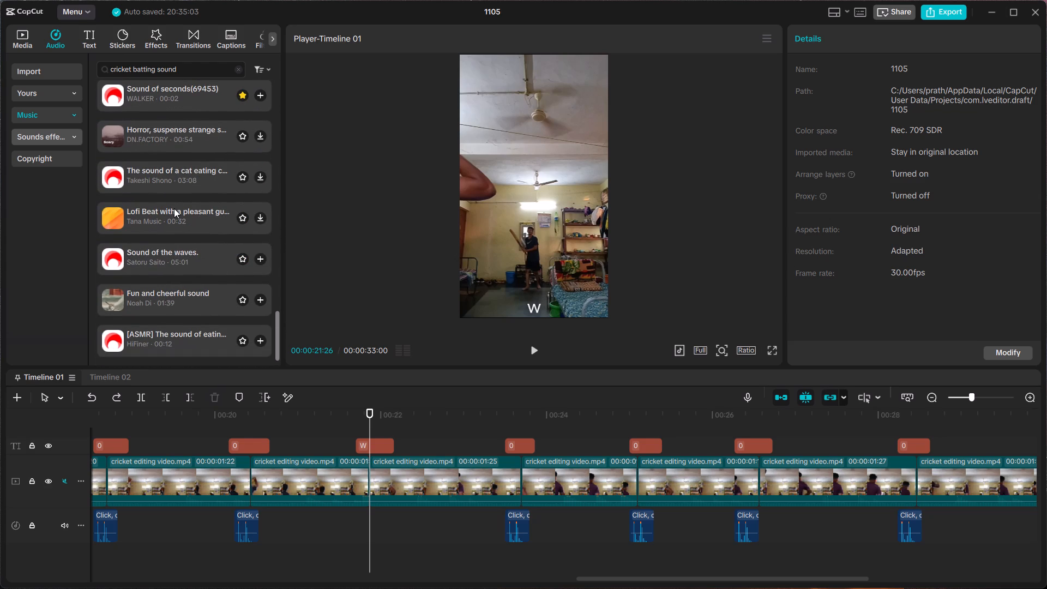
pyautogui.scroll(-2, 177, 210)
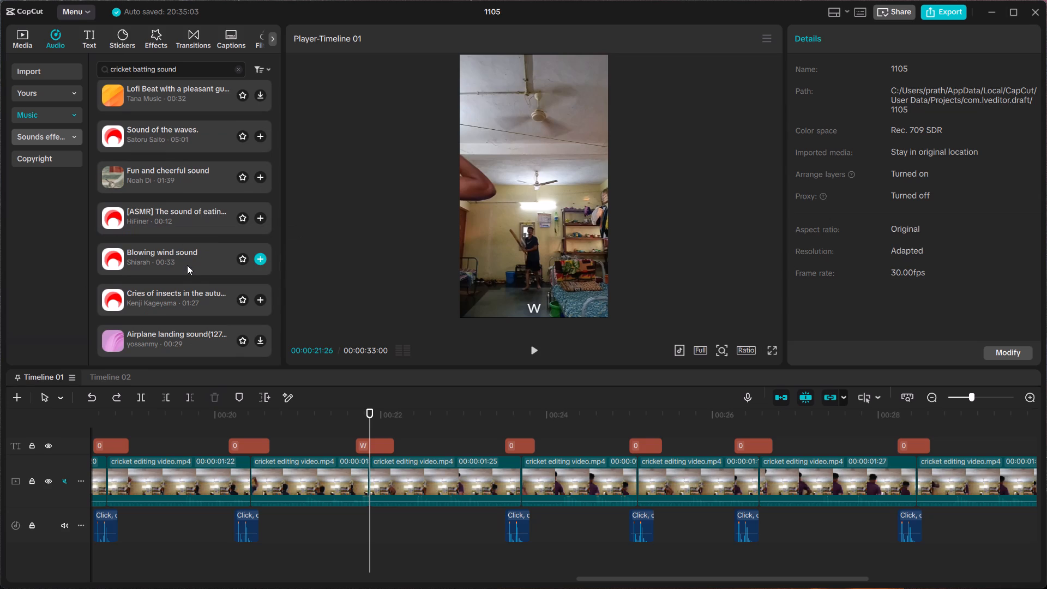
pyautogui.scroll(-2, 178, 250)
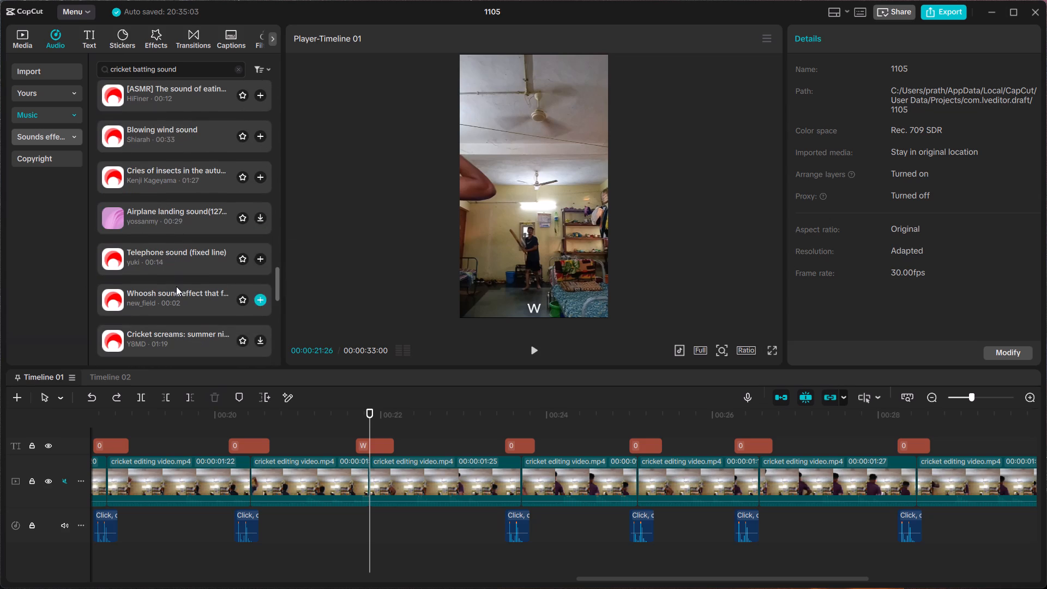
pyautogui.scroll(-1, 167, 262)
# Audition "cricket batting sound" results for the W caption, including Cricket screams, Warning buzzer, the hospital sound, Cricket Crying Guy Guy and cricket chirping.
pyautogui.click(166, 275)
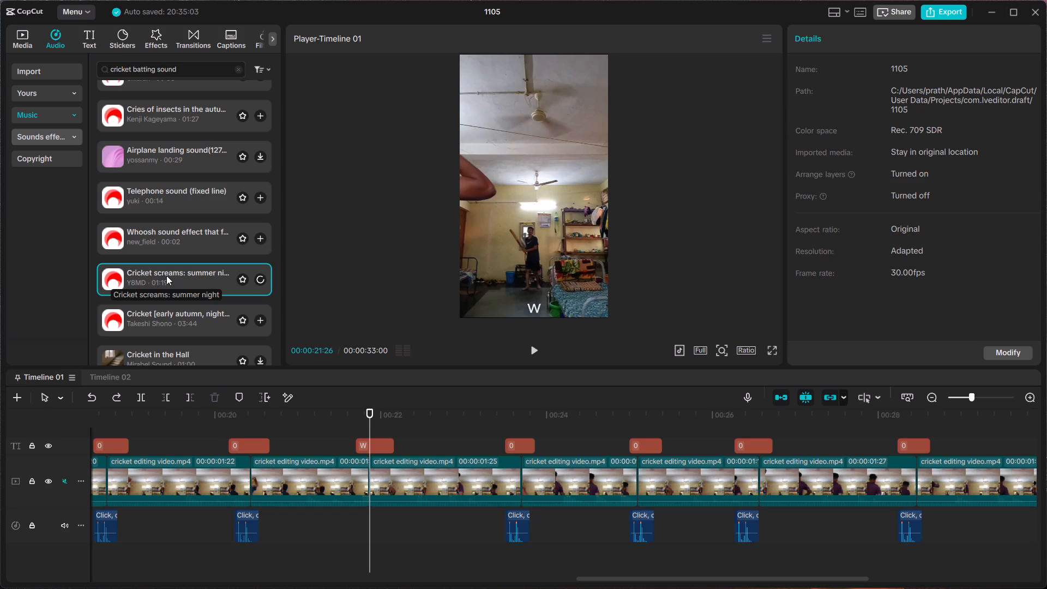
pyautogui.scroll(-6, 166, 275)
pyautogui.click(167, 280)
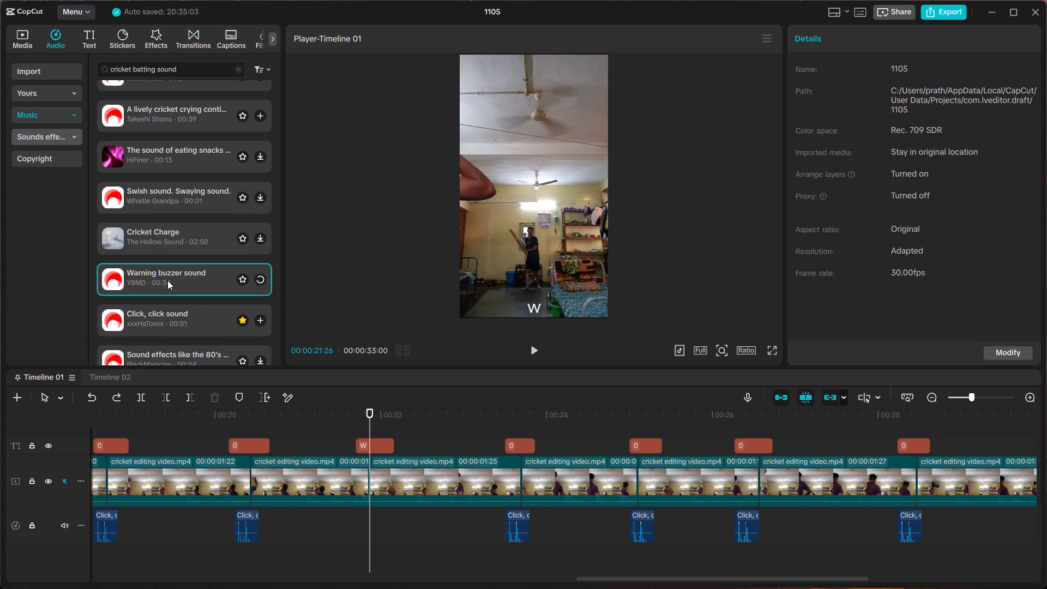
pyautogui.scroll(-2, 167, 280)
pyautogui.scroll(-1, 177, 217)
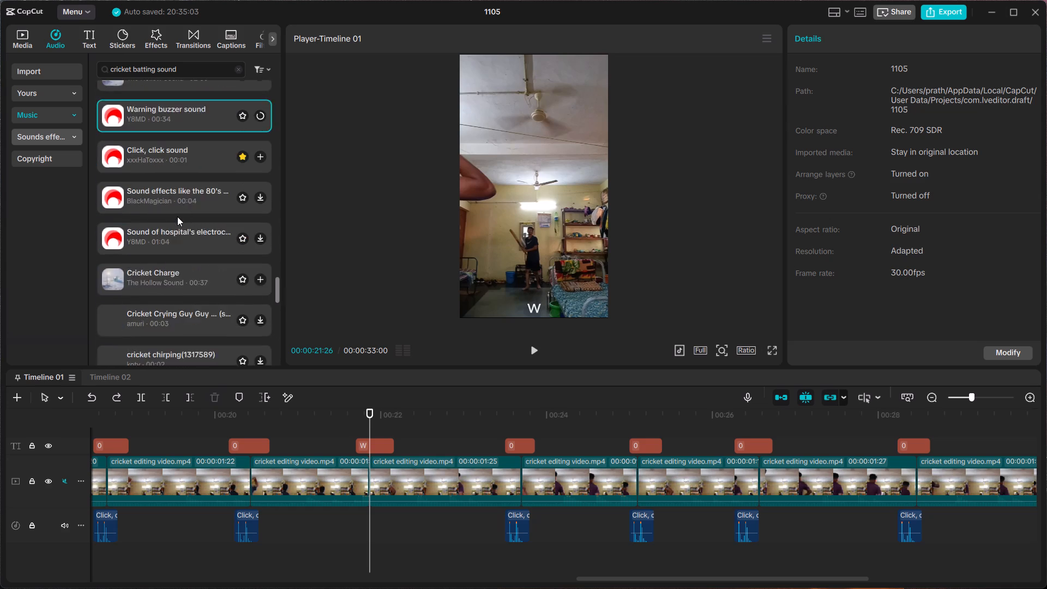
pyautogui.scroll(-1, 177, 217)
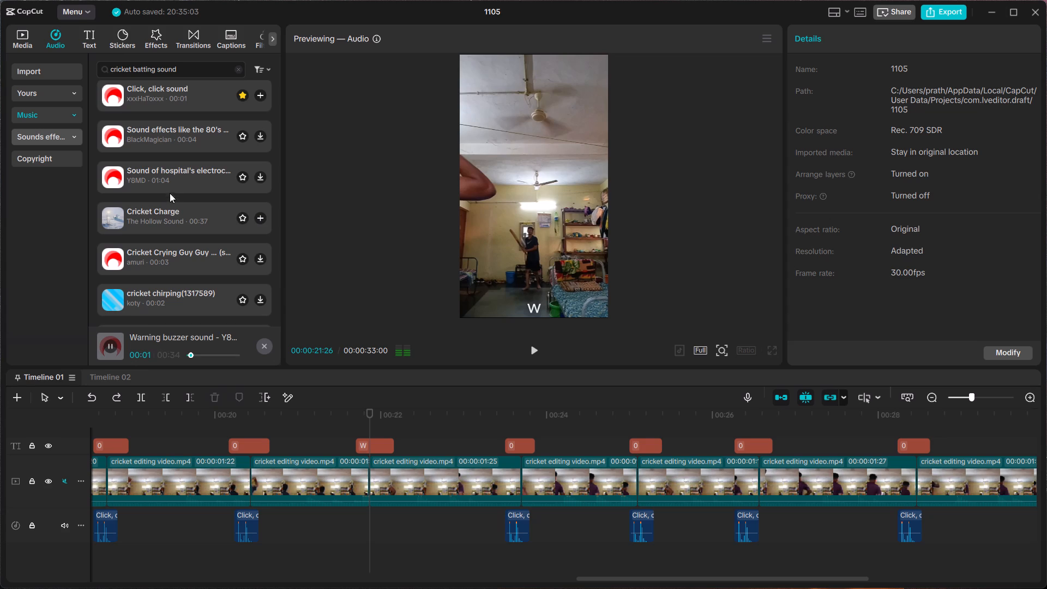
pyautogui.click(179, 185)
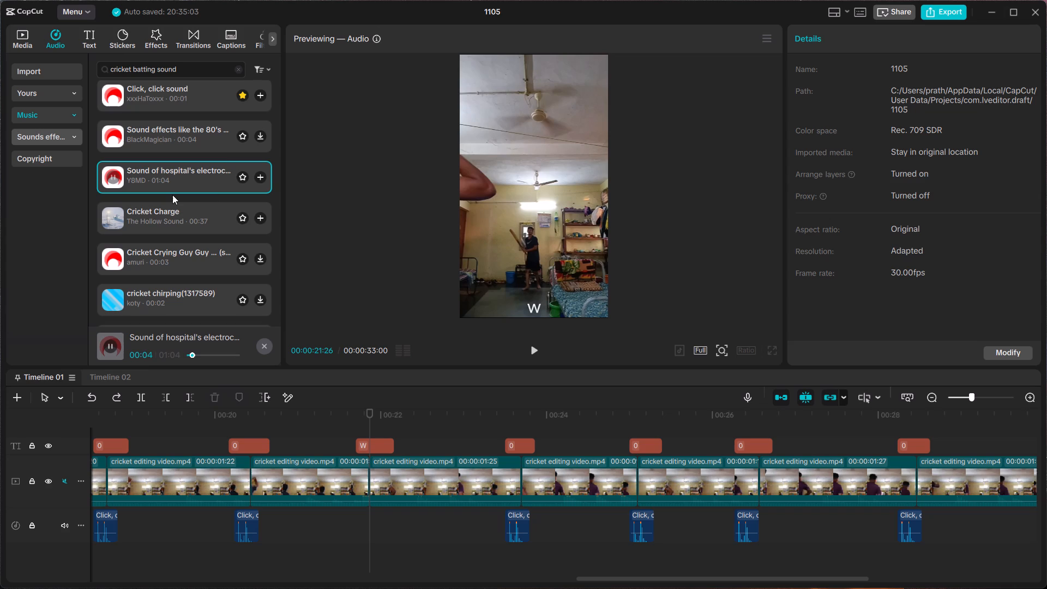
pyautogui.click(171, 250)
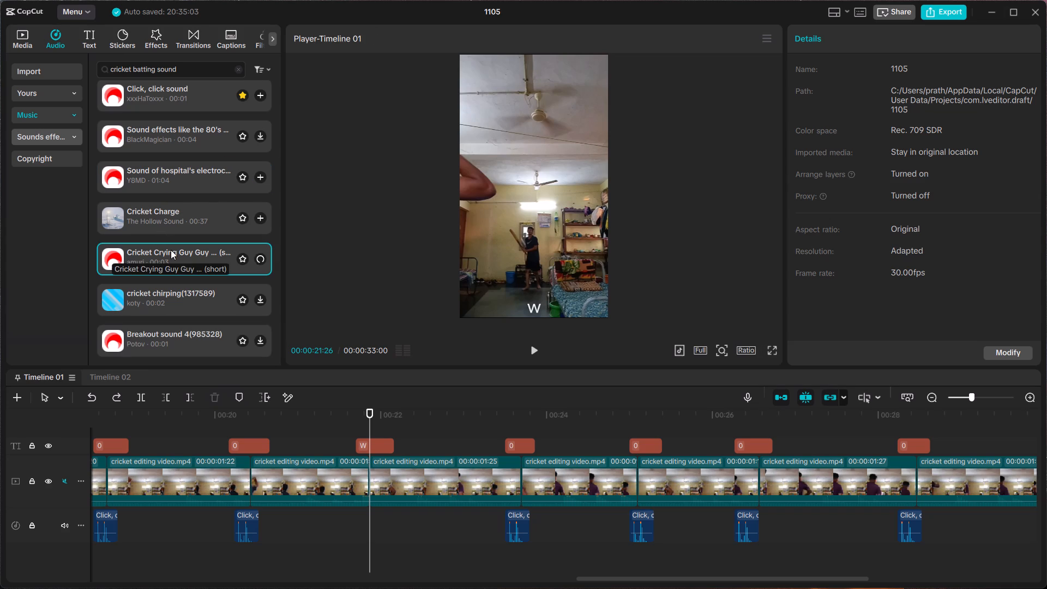
pyautogui.click(168, 293)
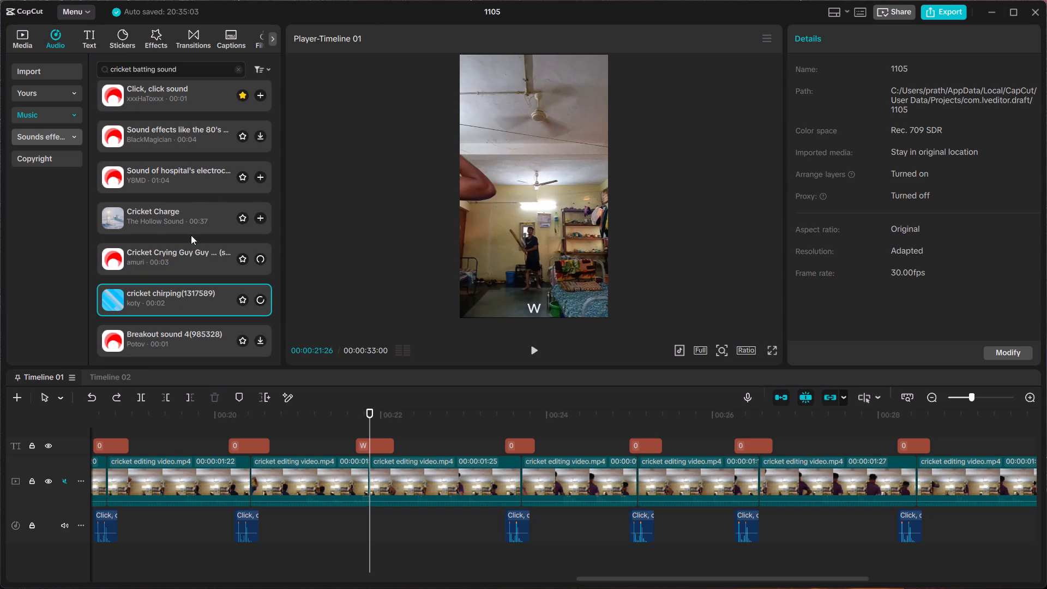
# Audition further results for the W caption, including Typing Sound, Night Crickets Singing, Head ringing, "Bissy! Deformed batting" and Cricket bark Kirikiri.
pyautogui.scroll(-2, 178, 230)
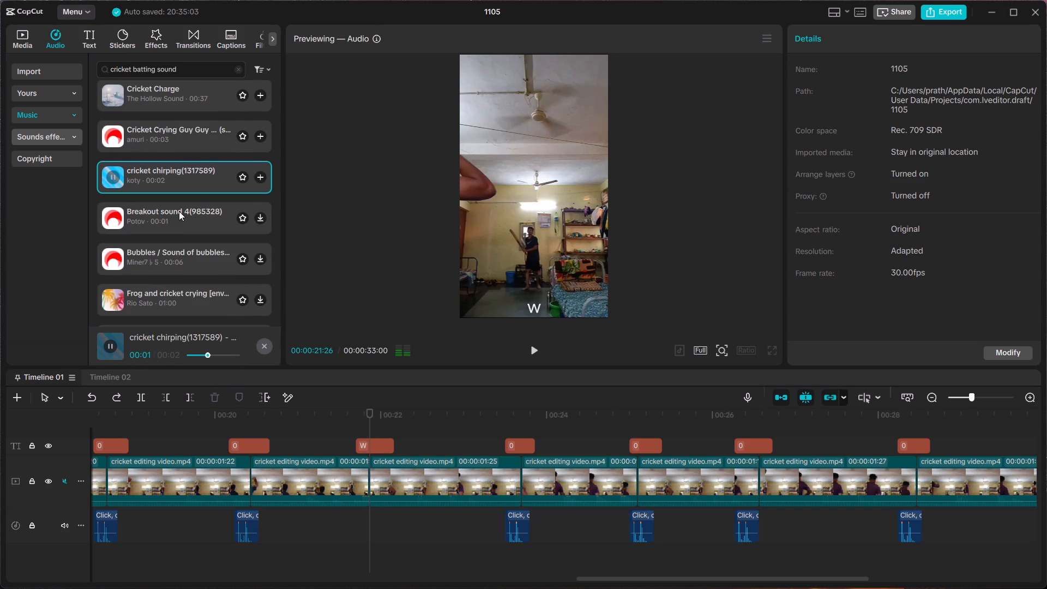
pyautogui.scroll(-1, 190, 217)
pyautogui.click(161, 287)
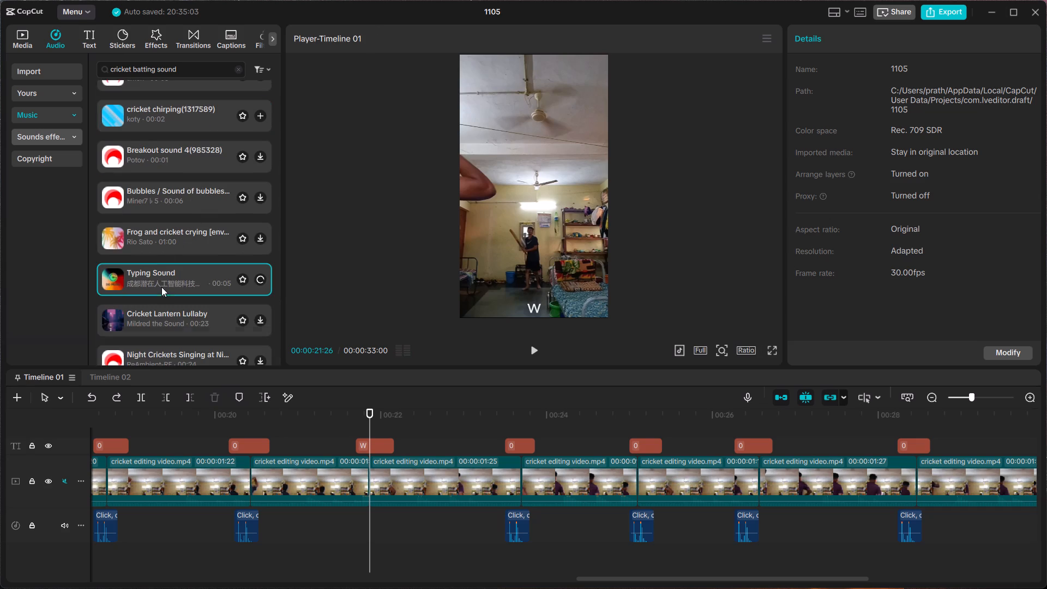
pyautogui.scroll(-3, 181, 249)
pyautogui.click(177, 172)
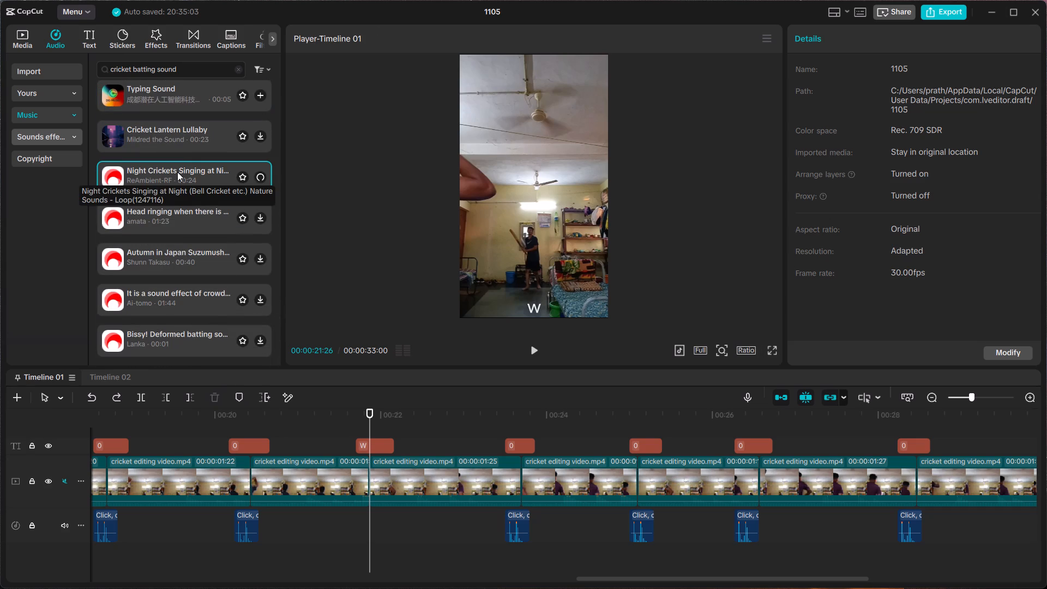
pyautogui.click(179, 208)
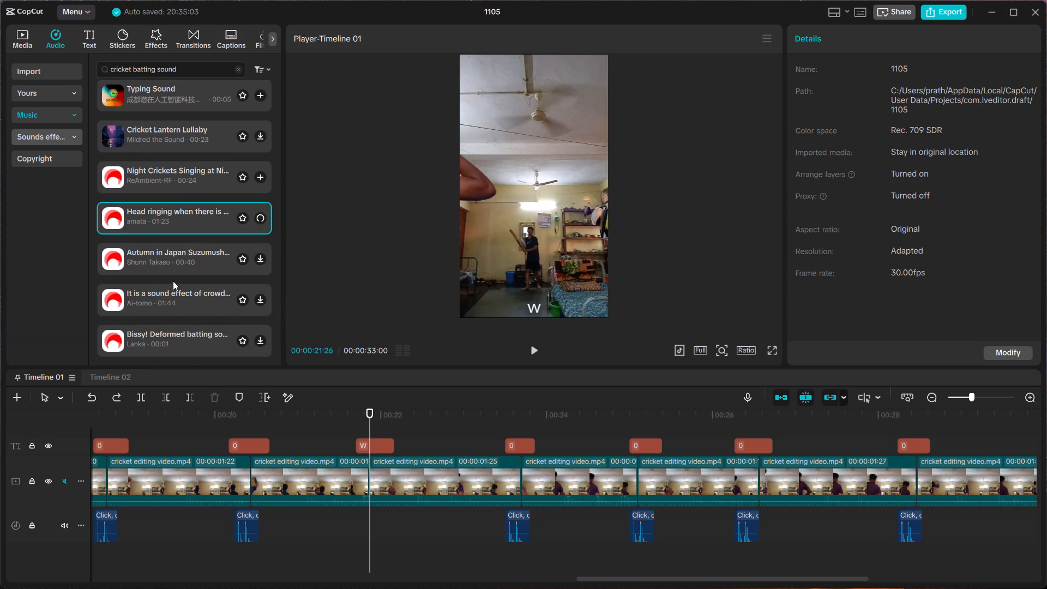
pyautogui.click(165, 332)
pyautogui.scroll(-3, 174, 293)
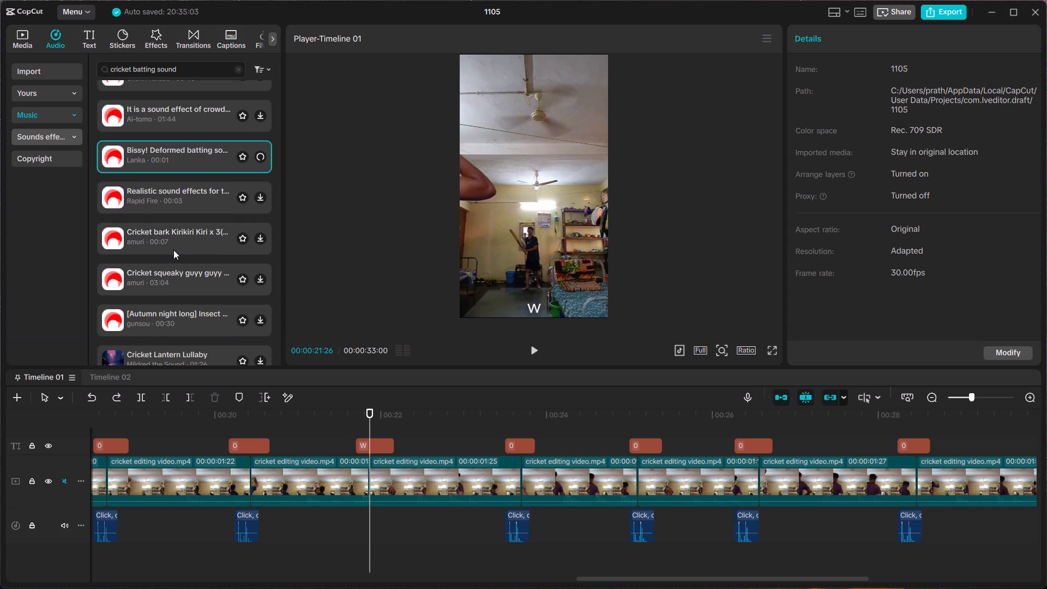
pyautogui.click(177, 236)
# Look through the remaining "cricket batting sound" results, auditioning Heart sound, the pine weevil sound, Crow to Swan and Cricket Lantern Lullaby.
pyautogui.scroll(-5, 177, 236)
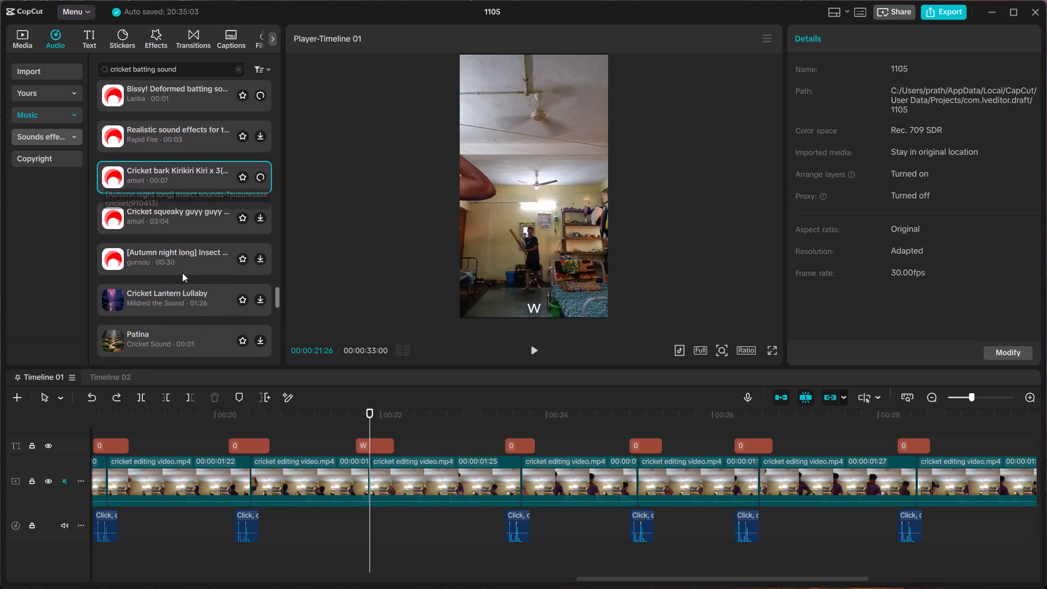
pyautogui.scroll(-9, 178, 296)
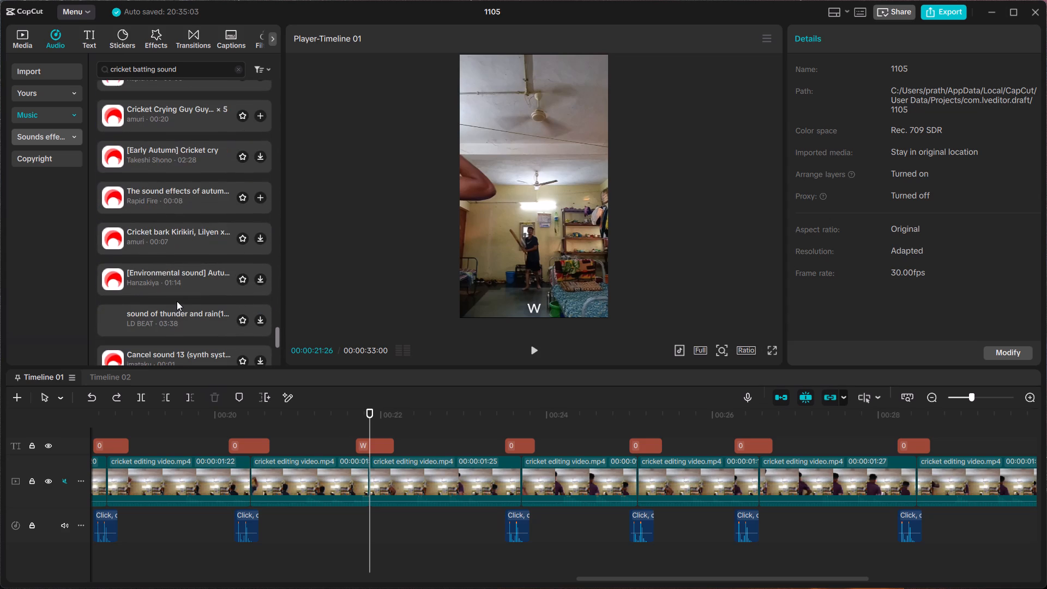
pyautogui.scroll(-2, 176, 369)
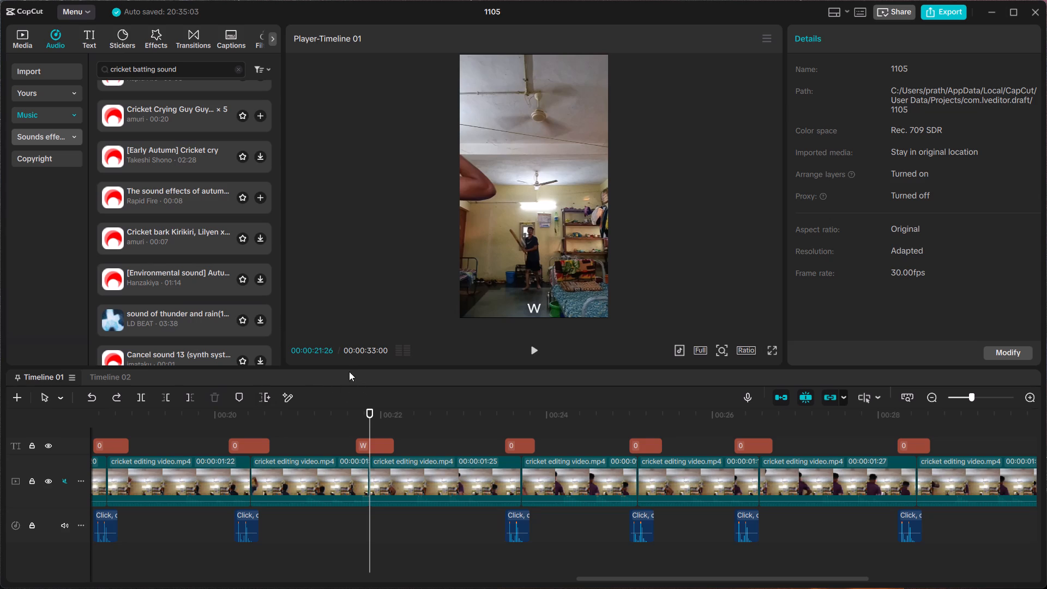
pyautogui.scroll(-4, 215, 292)
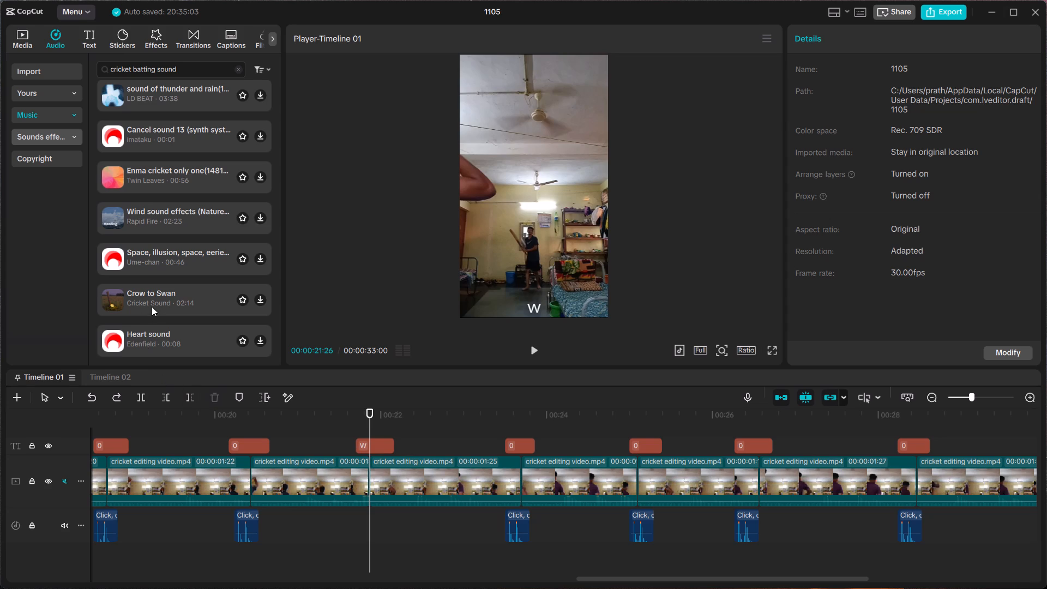
pyautogui.scroll(-2, 152, 306)
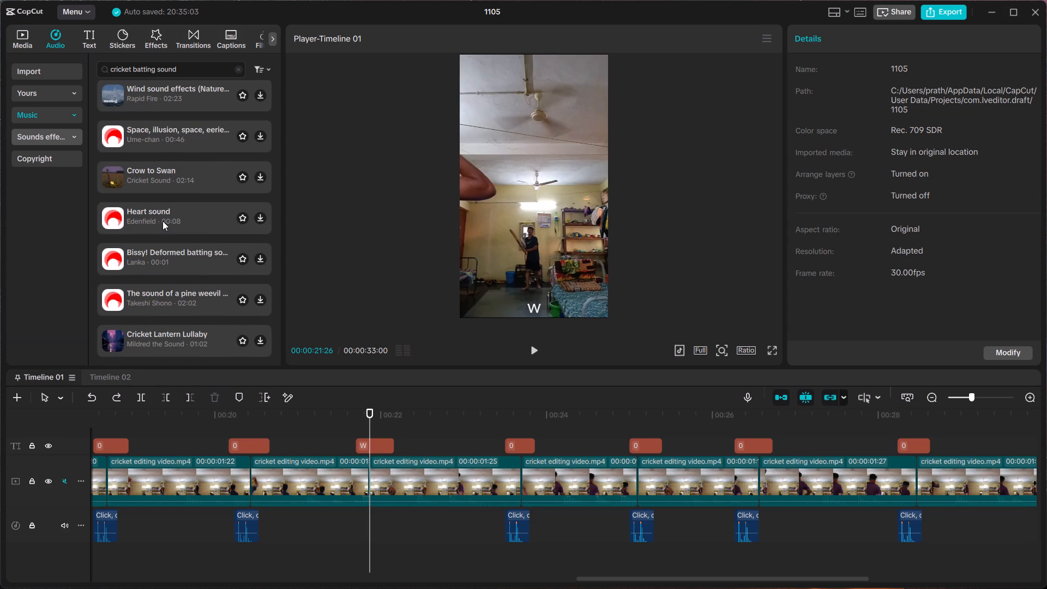
pyautogui.click(163, 221)
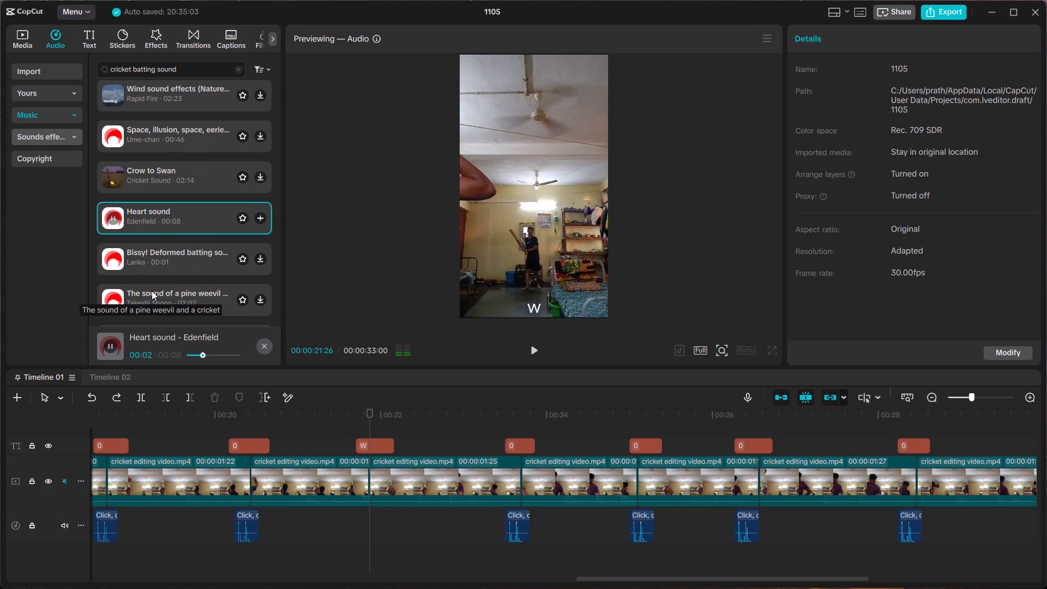
pyautogui.click(152, 291)
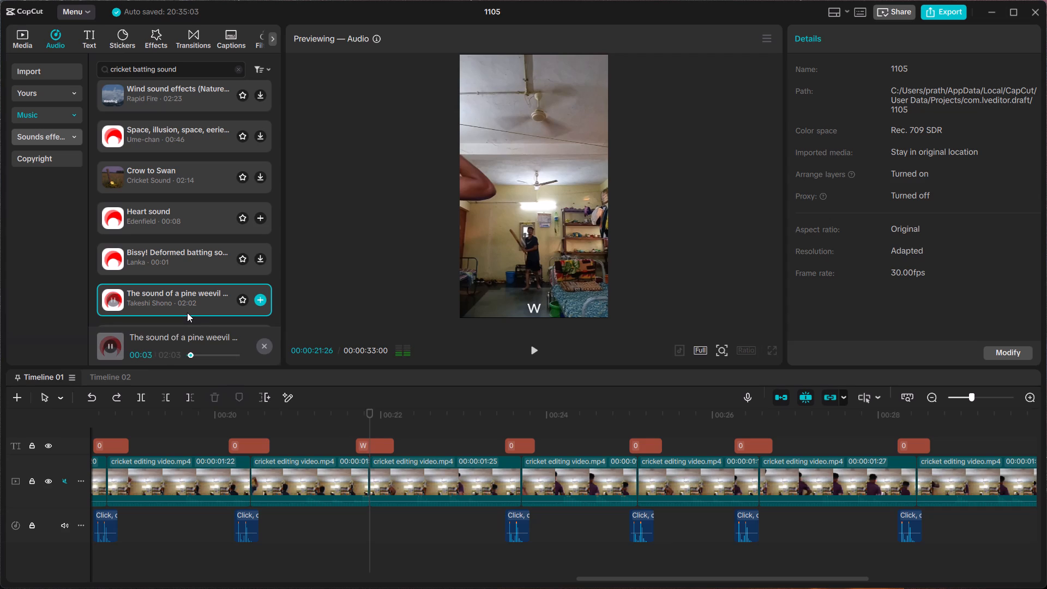
pyautogui.scroll(-3, 189, 295)
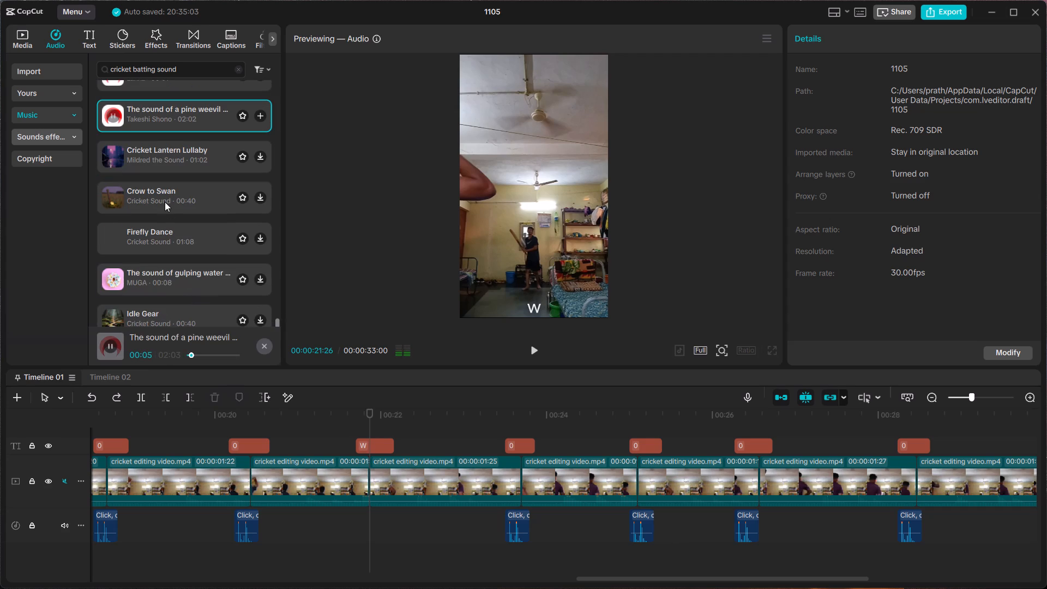
pyautogui.click(164, 199)
pyautogui.click(169, 154)
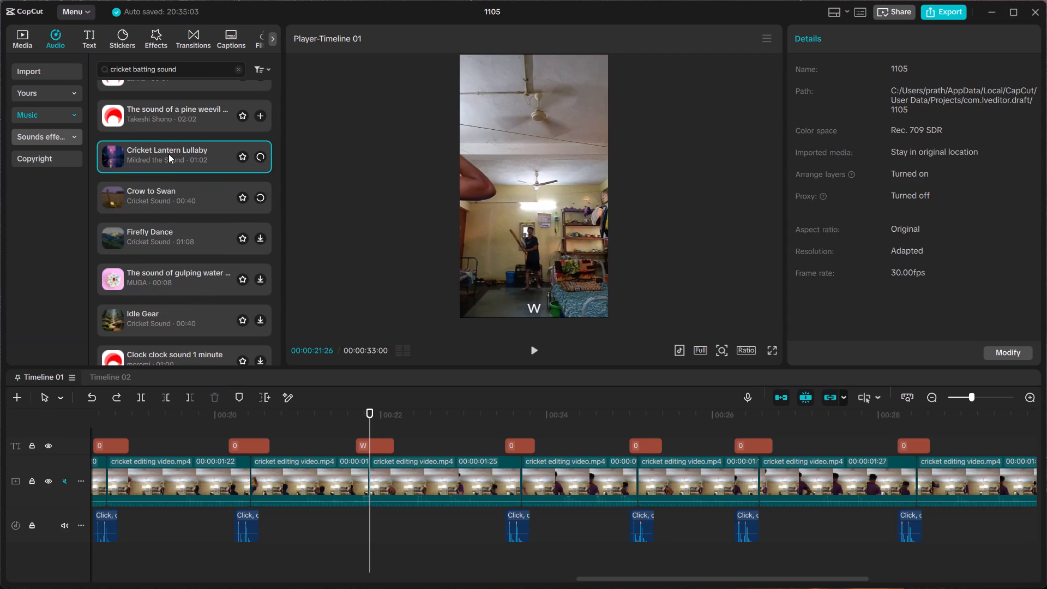
pyautogui.scroll(-12, 171, 195)
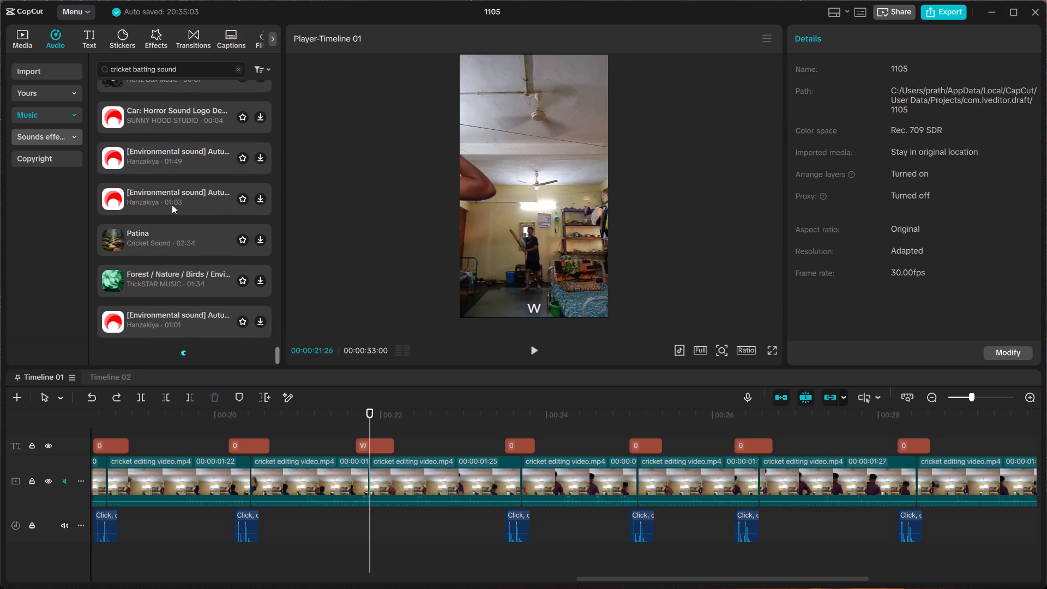
# Search the audio library for "cricket out effect".
pyautogui.moveTo(180, 73); pyautogui.dragTo(105, 63)
pyautogui.click(131, 68)
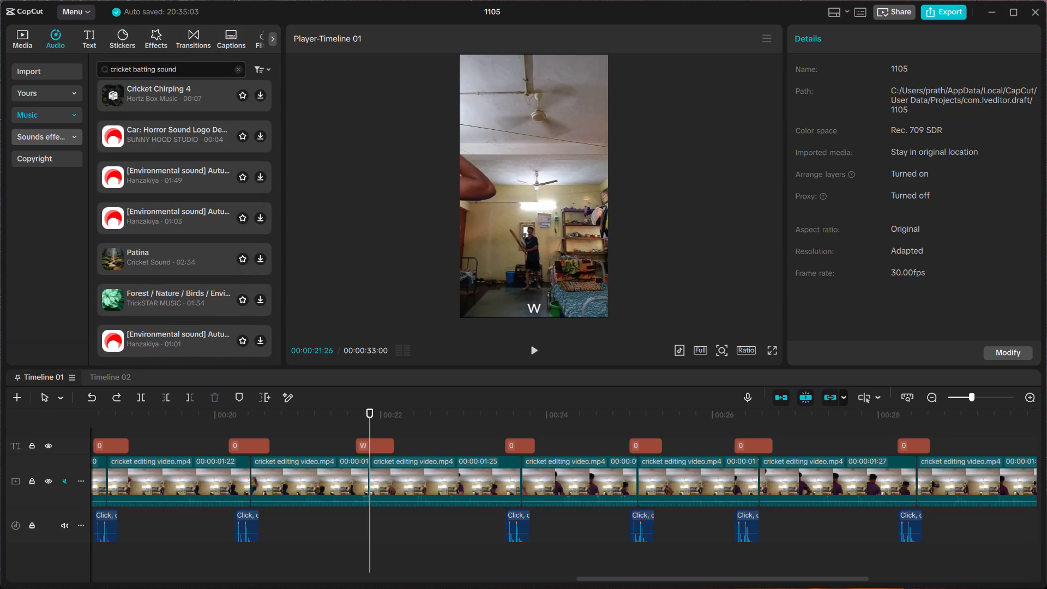
pyautogui.press('space')
pyautogui.write('out')
pyautogui.press('space')
pyautogui.moveTo(194, 69); pyautogui.dragTo(161, 70)
pyautogui.moveTo(161, 70); pyautogui.dragTo(145, 70)
pyautogui.press('BackSpace')
pyautogui.write('effect')
pyautogui.press('Return')
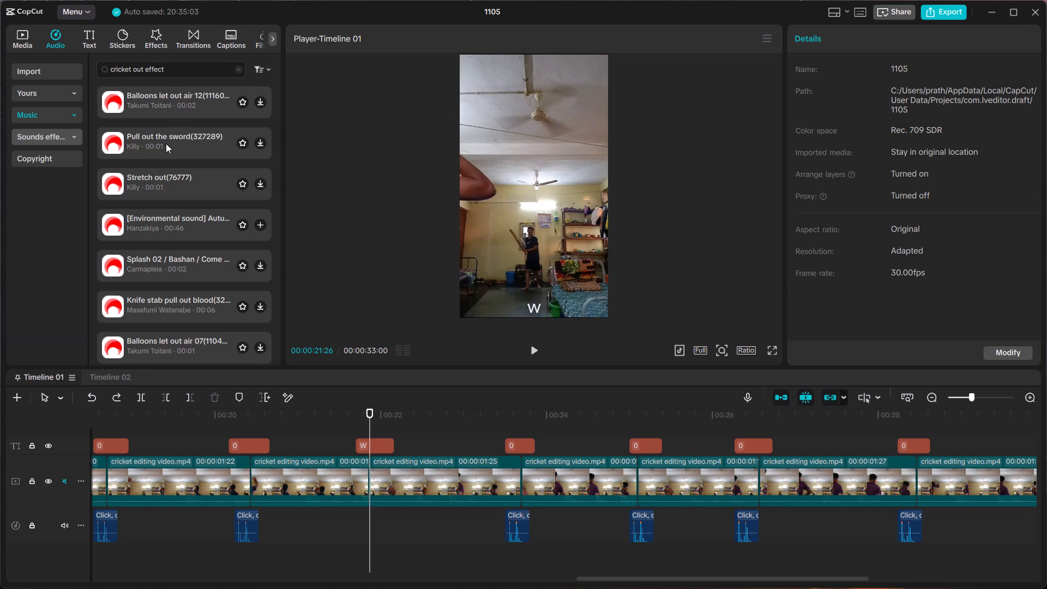
# Look through the "cricket out effect" results for a W caption sound, auditioning the HiFiner "The sound of taking out" effect.
pyautogui.scroll(-6, 145, 218)
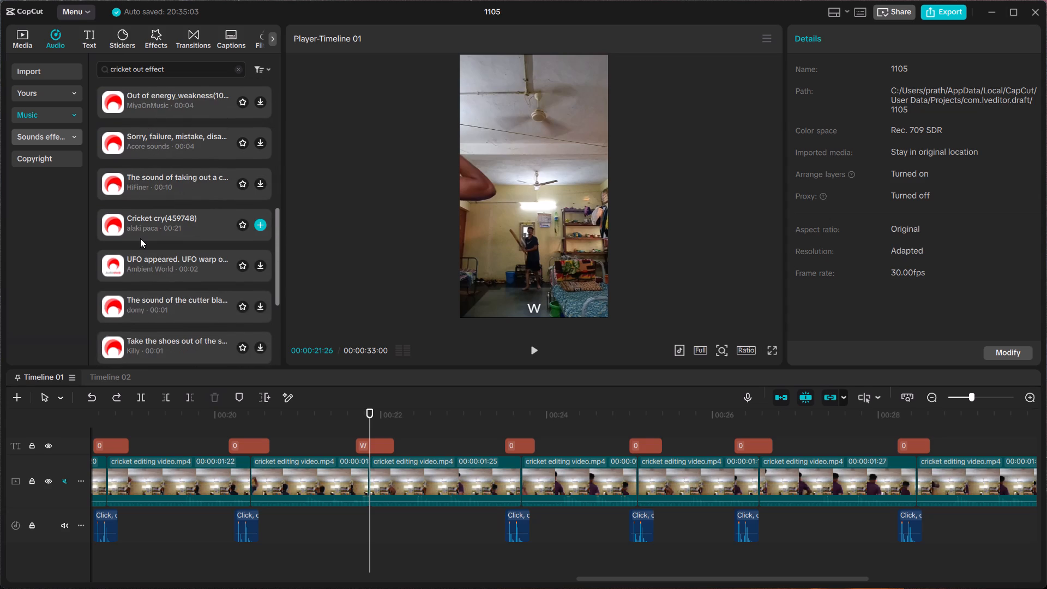
pyautogui.click(160, 192)
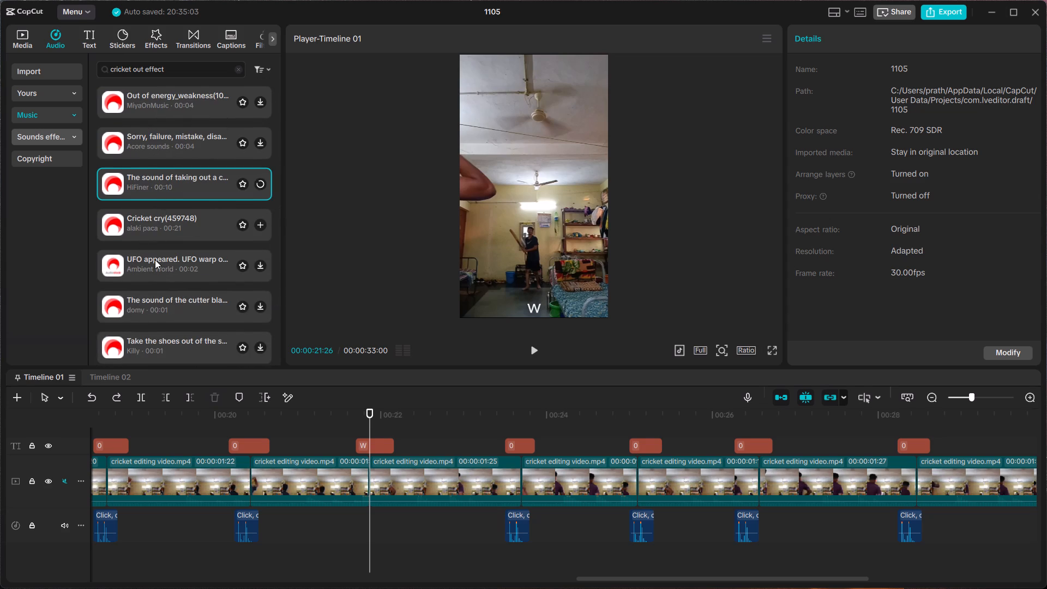
pyautogui.scroll(-4, 155, 263)
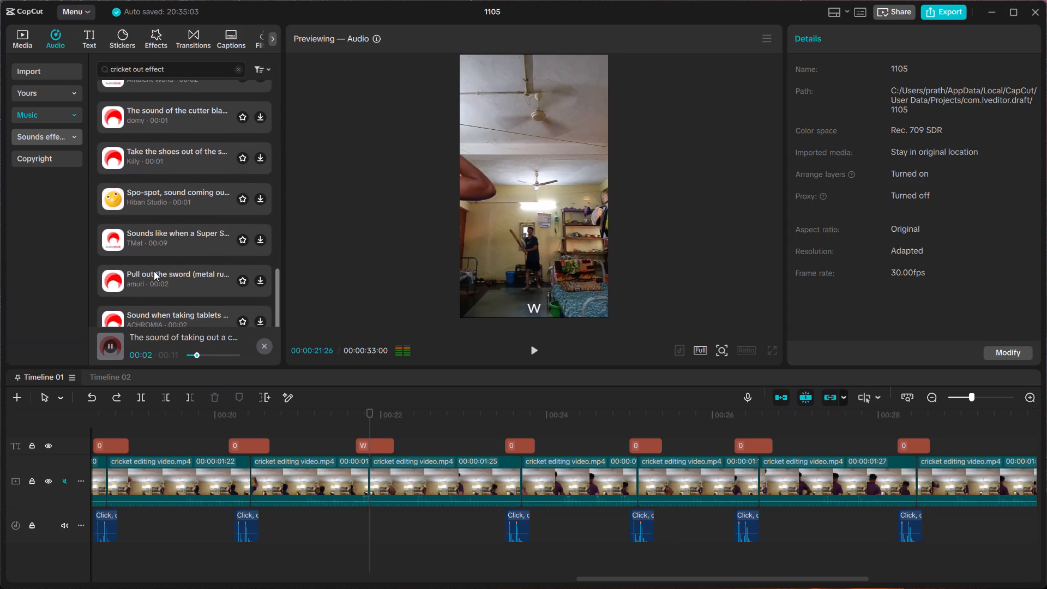
pyautogui.scroll(-6, 154, 271)
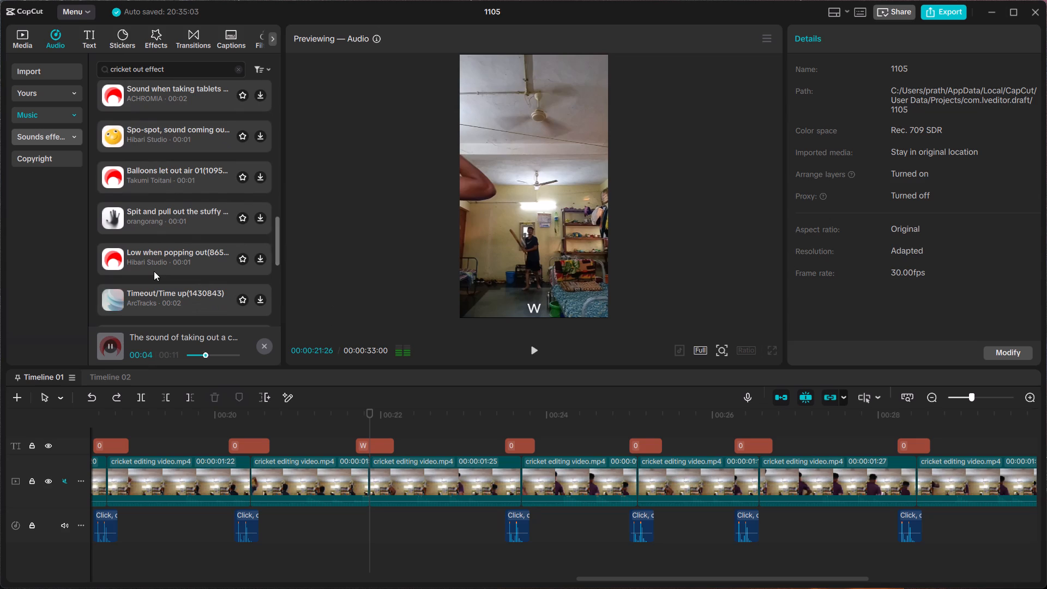
pyautogui.scroll(-4, 170, 253)
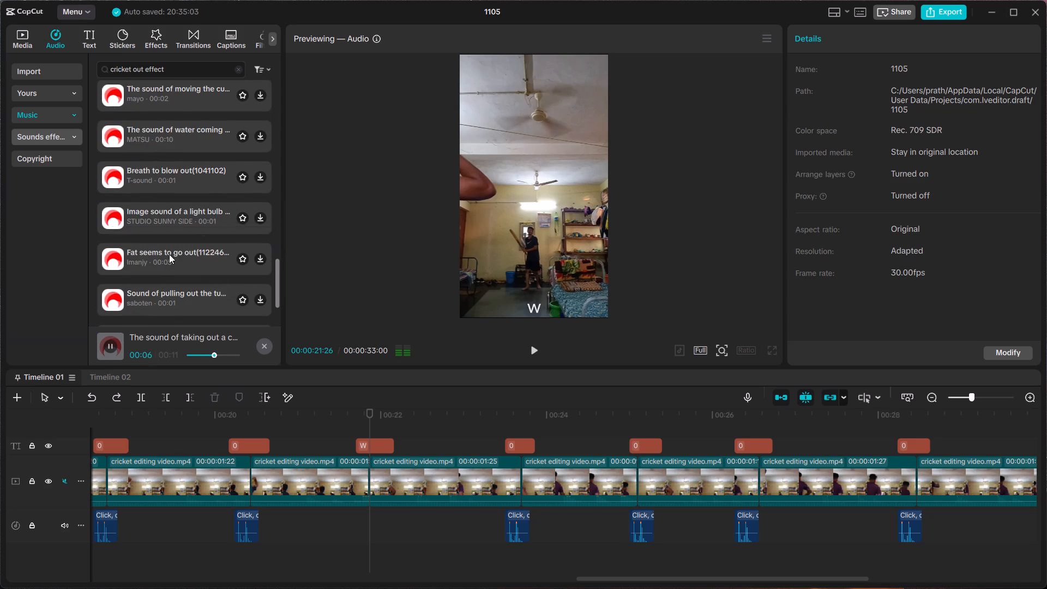
pyautogui.scroll(-9, 169, 254)
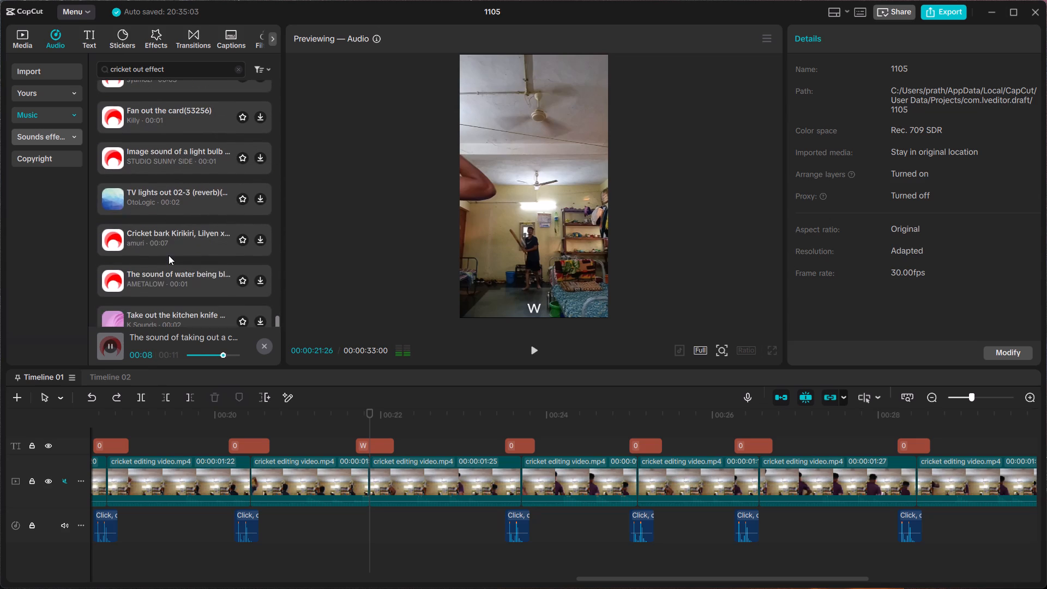
# Search the audio library for "wicket" in place of the previous search term.
pyautogui.moveTo(173, 70); pyautogui.dragTo(87, 78)
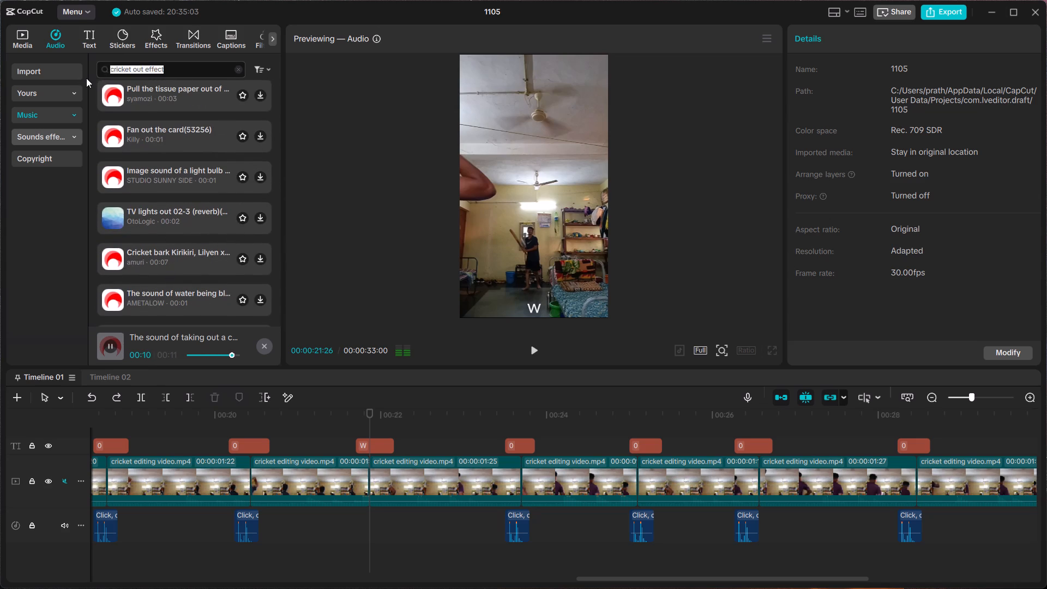
pyautogui.press('BackSpace')
pyautogui.write('wicket')
pyautogui.press('space')
pyautogui.press('BackSpace')
pyautogui.press('BackSpace')
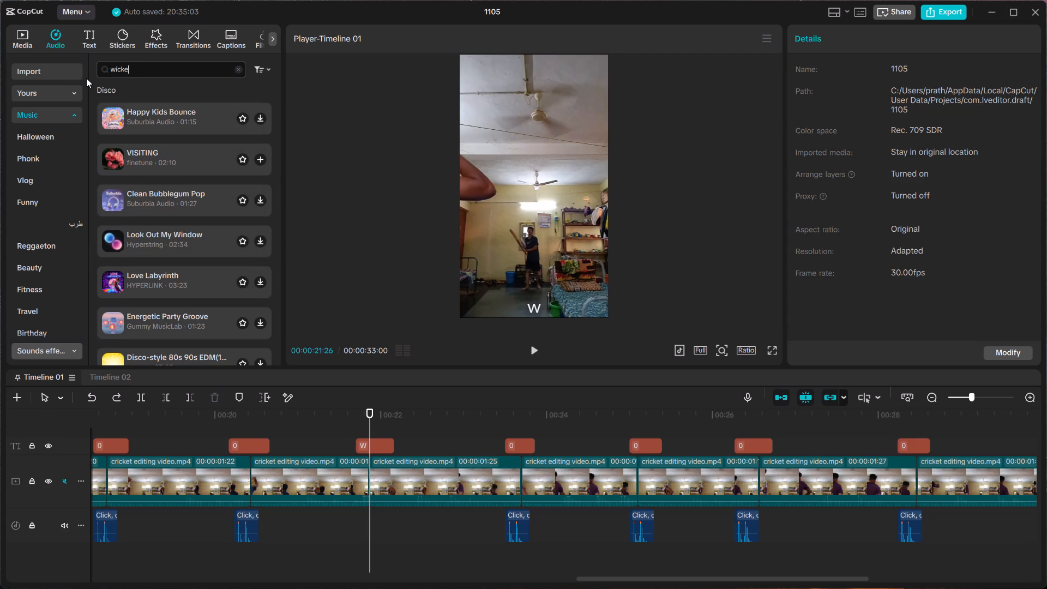
pyautogui.press('BackSpace')
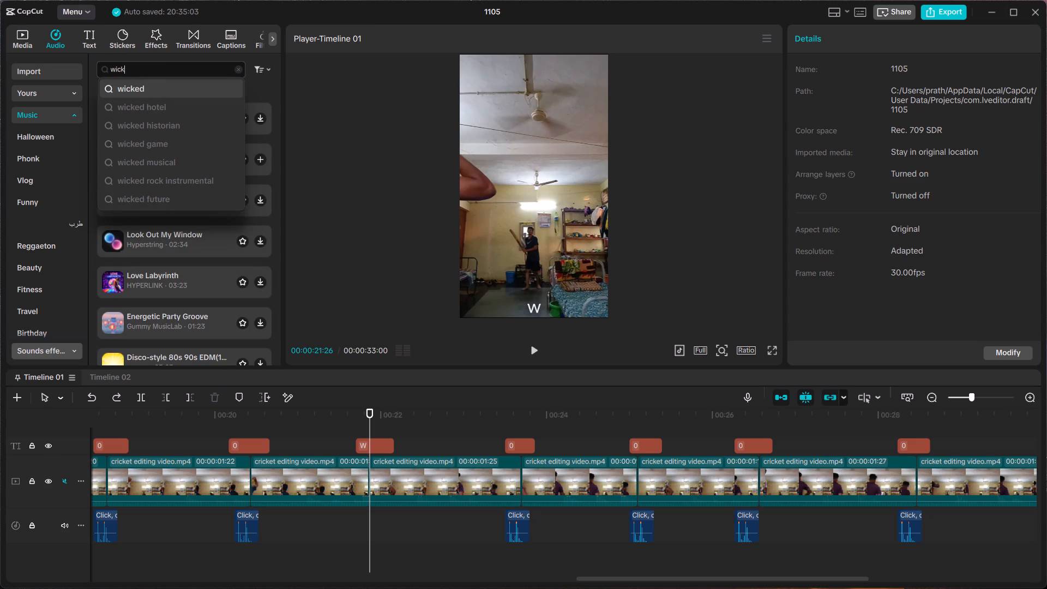
pyautogui.write('et')
pyautogui.press('space')
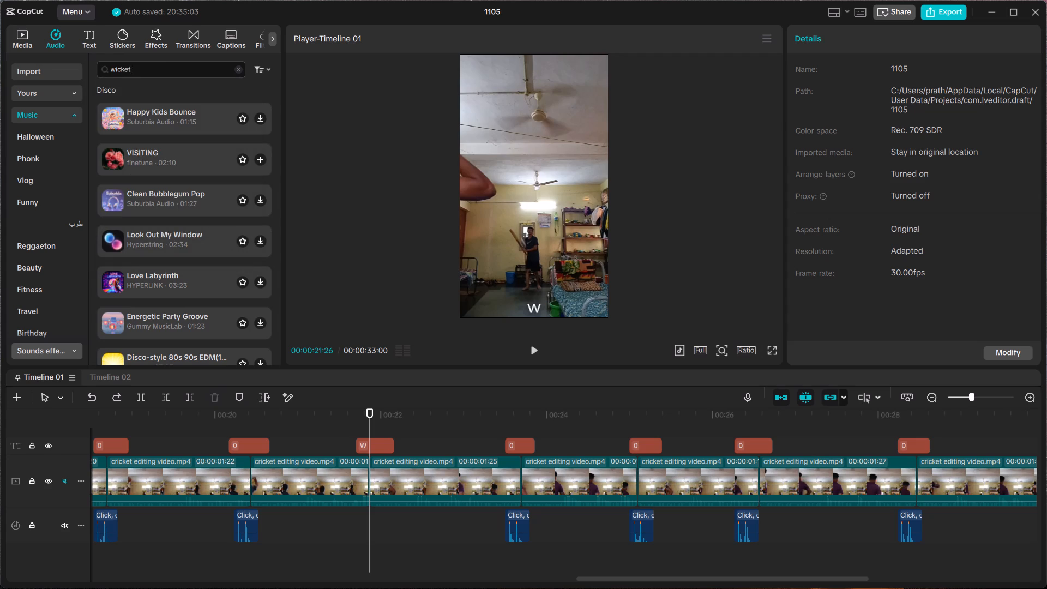
pyautogui.press('Return')
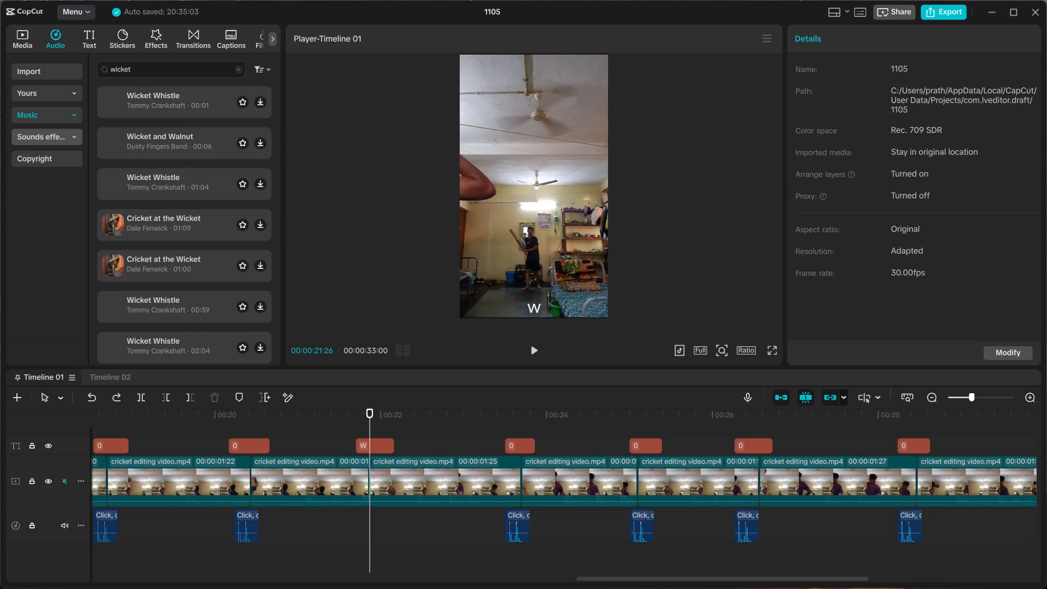
# Look through the "wicket" results for a sound that suits the W caption.
pyautogui.scroll(-6, 178, 195)
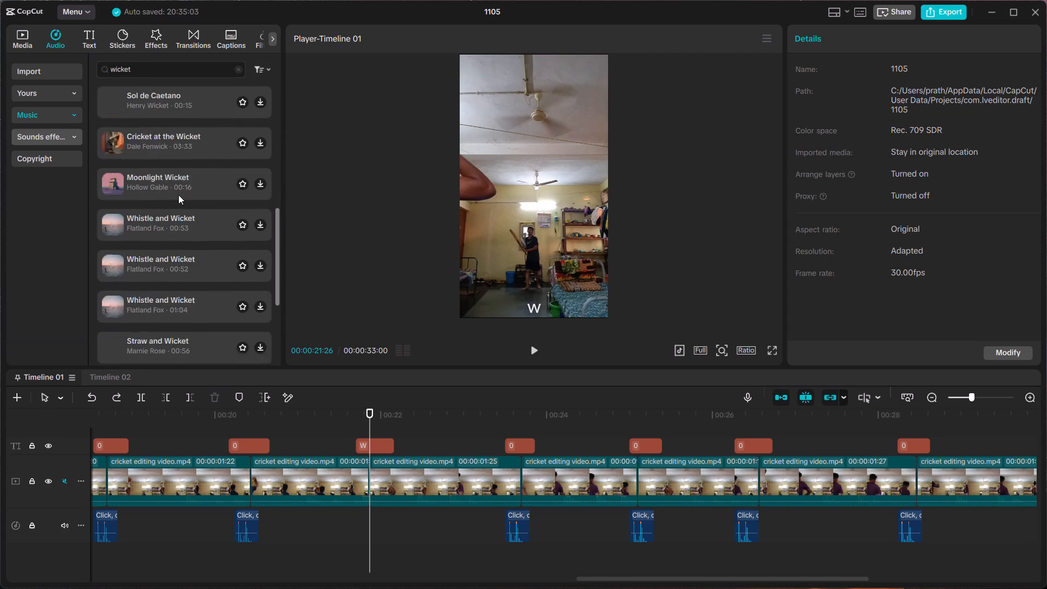
pyautogui.scroll(-3, 178, 195)
pyautogui.scroll(7, 178, 195)
pyautogui.scroll(-2, 178, 195)
pyautogui.scroll(4, 178, 195)
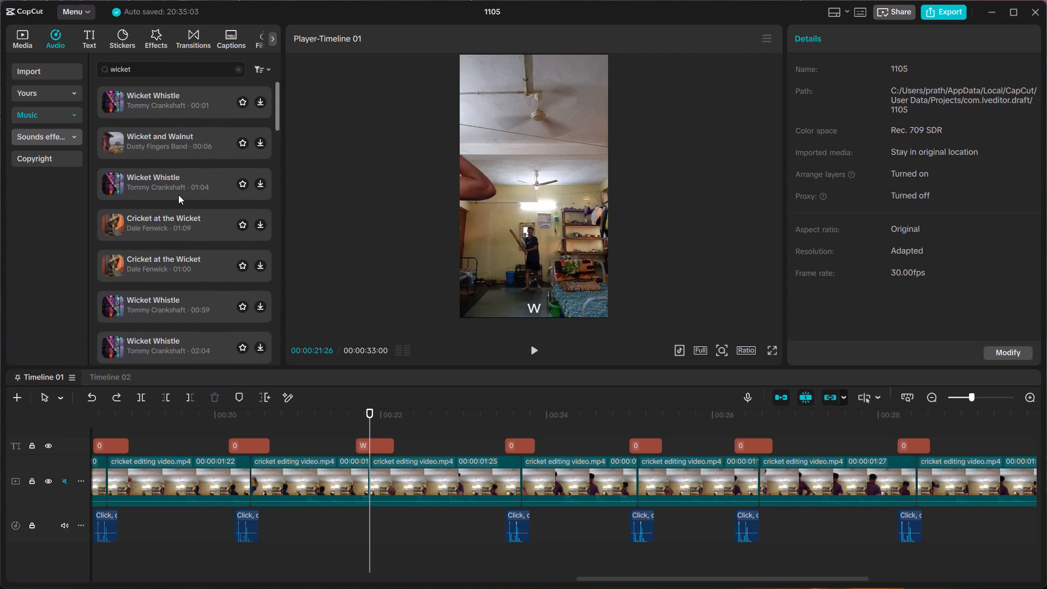
pyautogui.scroll(8, 178, 195)
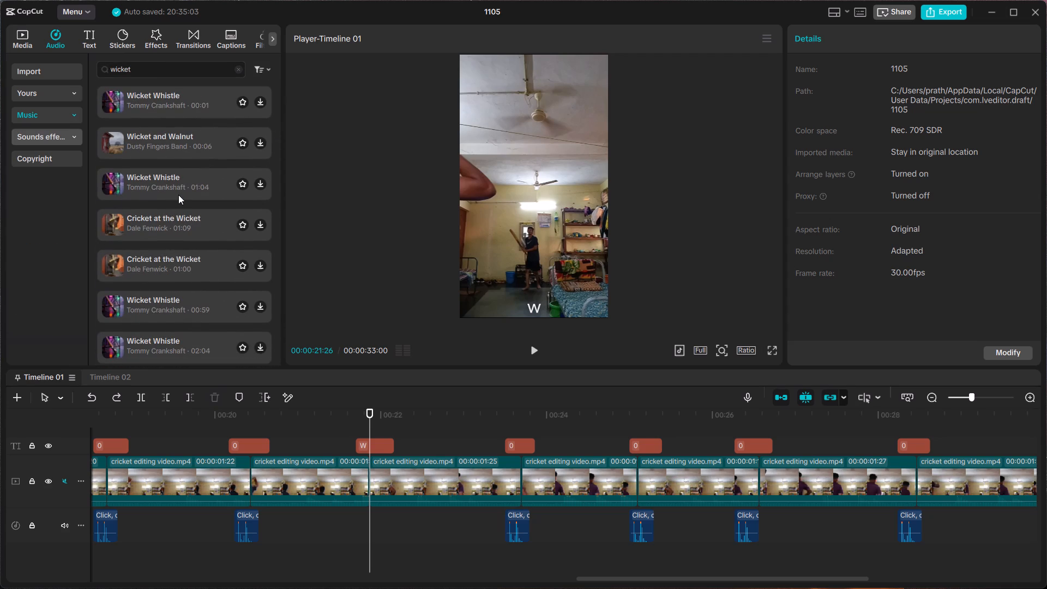
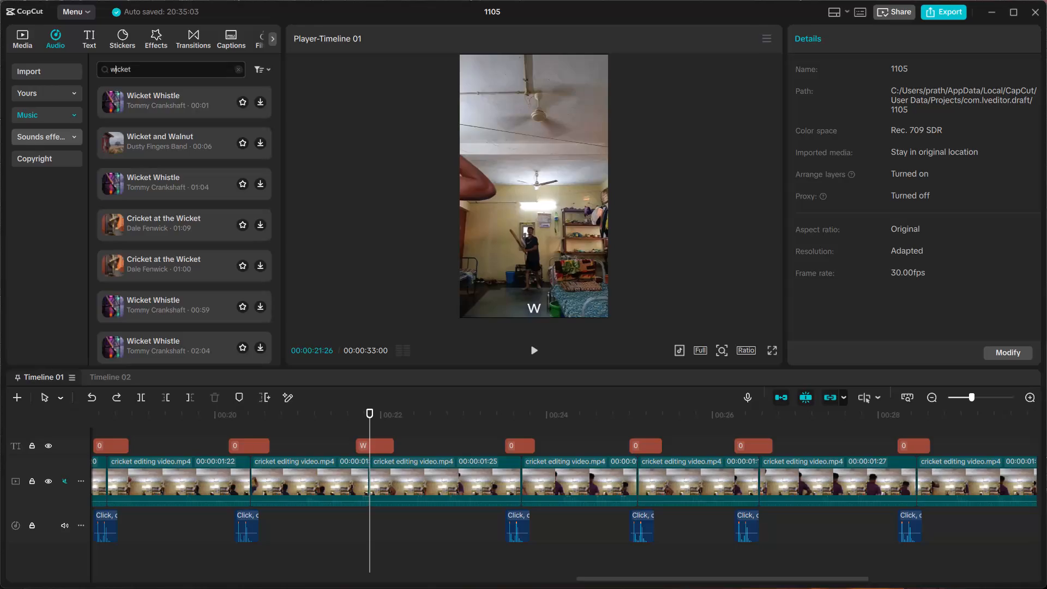
# Search the audio library for "explosion" in place of the previous search term.
pyautogui.moveTo(132, 67); pyautogui.dragTo(99, 67)
pyautogui.press('BackSpace')
pyautogui.write('explosion')
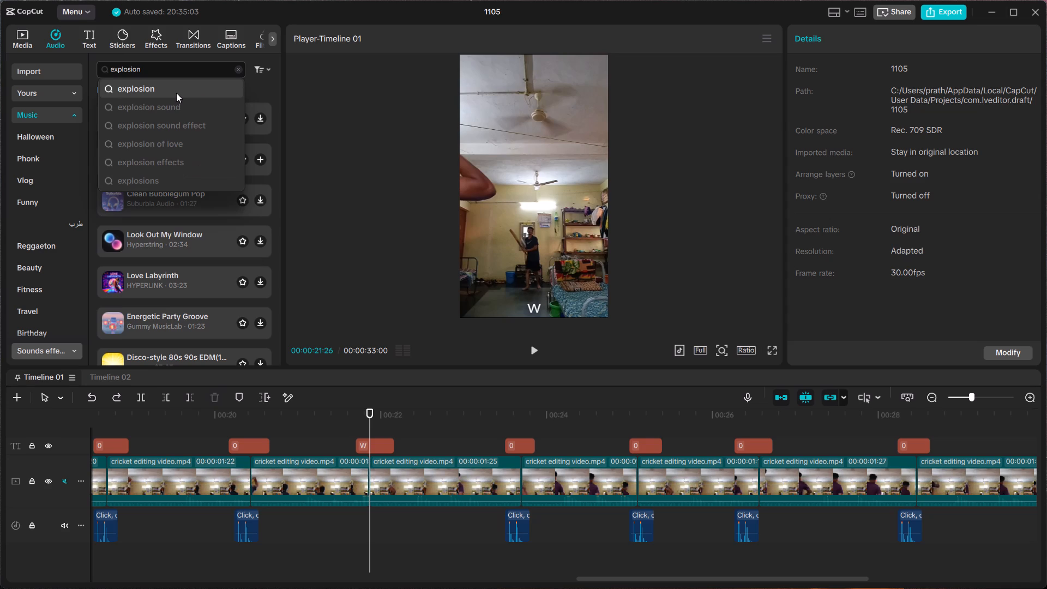
pyautogui.click(176, 93)
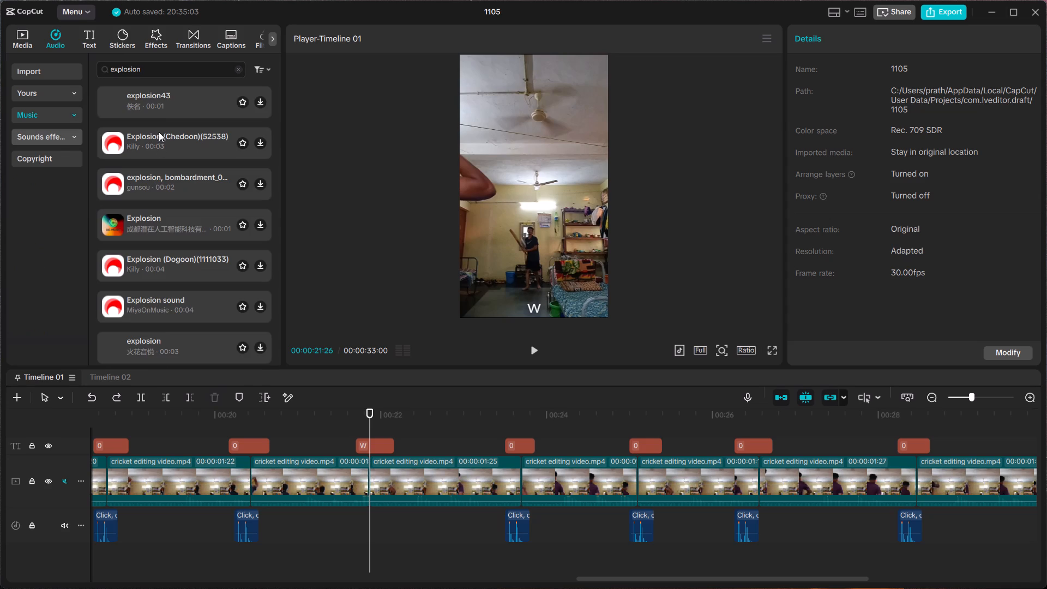
# Audition the "explosion" results, from explosion43 through the 火花音悦 explosion, to find a sound for the W caption.
pyautogui.click(161, 107)
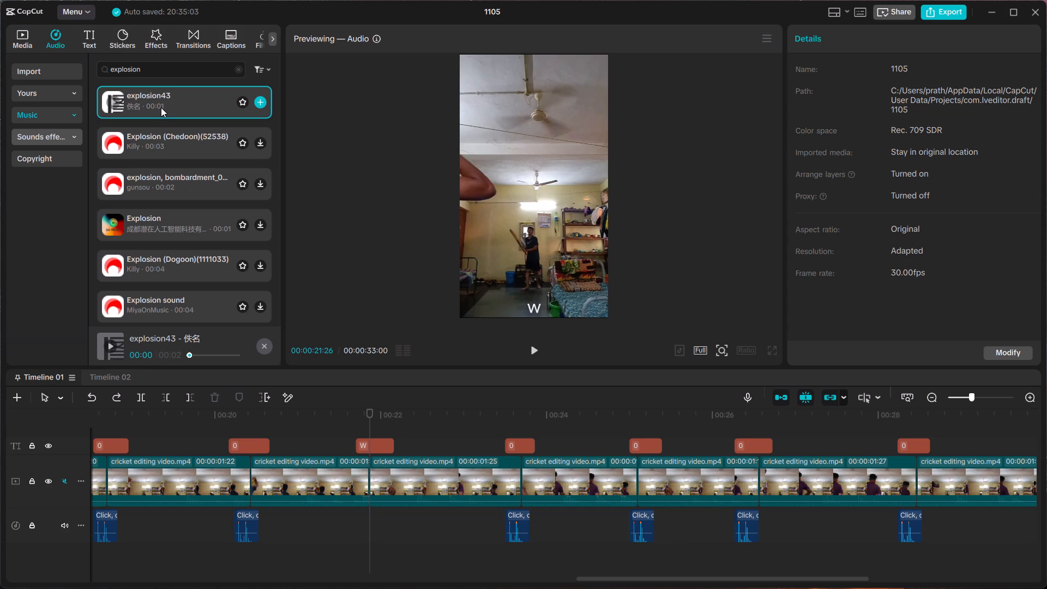
pyautogui.click(167, 140)
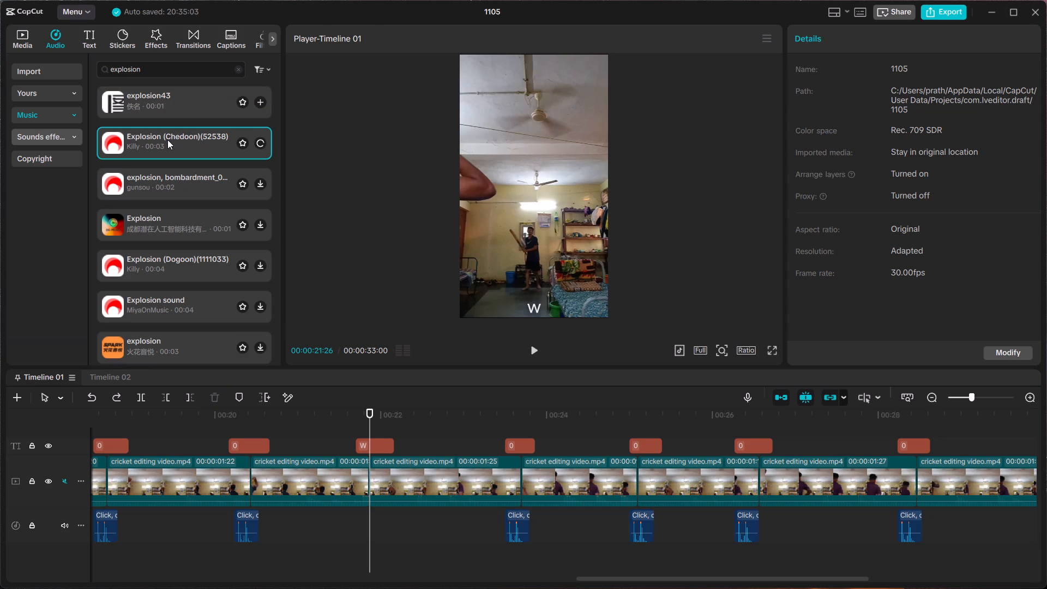
pyautogui.click(169, 179)
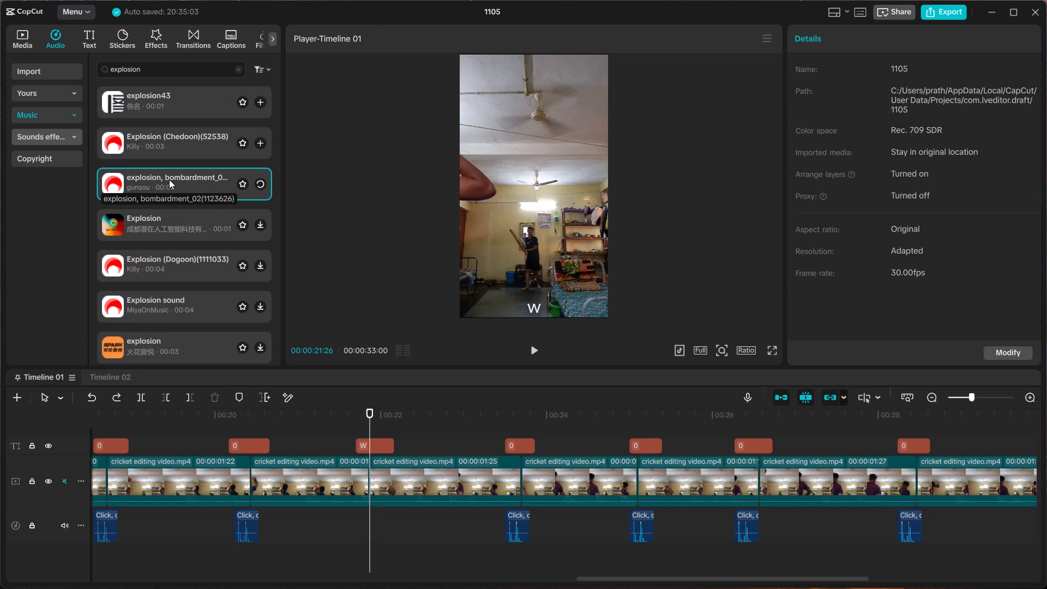
pyautogui.click(177, 217)
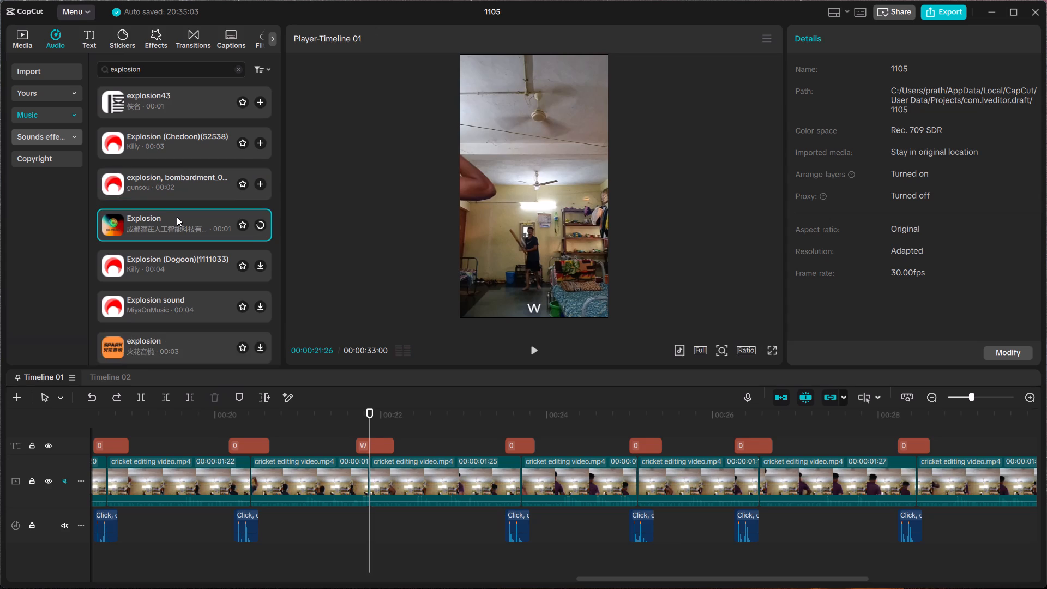
pyautogui.click(176, 254)
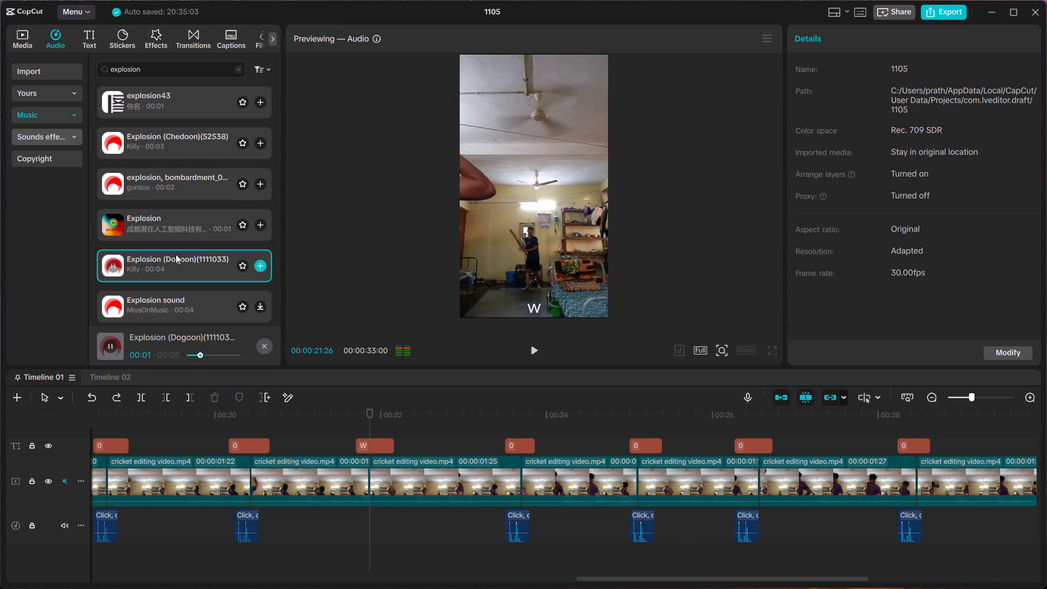
pyautogui.click(176, 227)
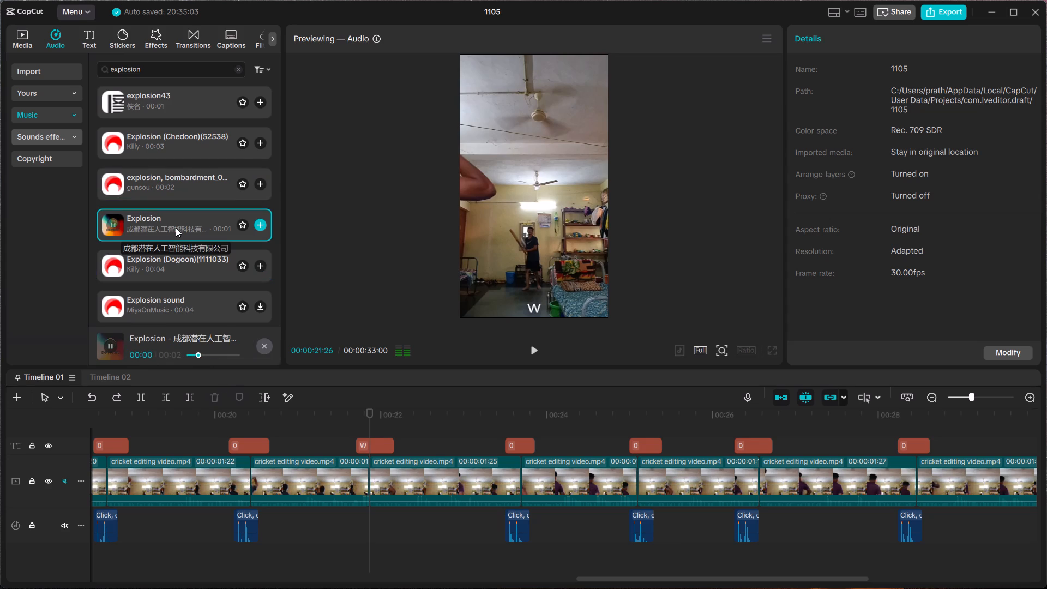
pyautogui.click(170, 298)
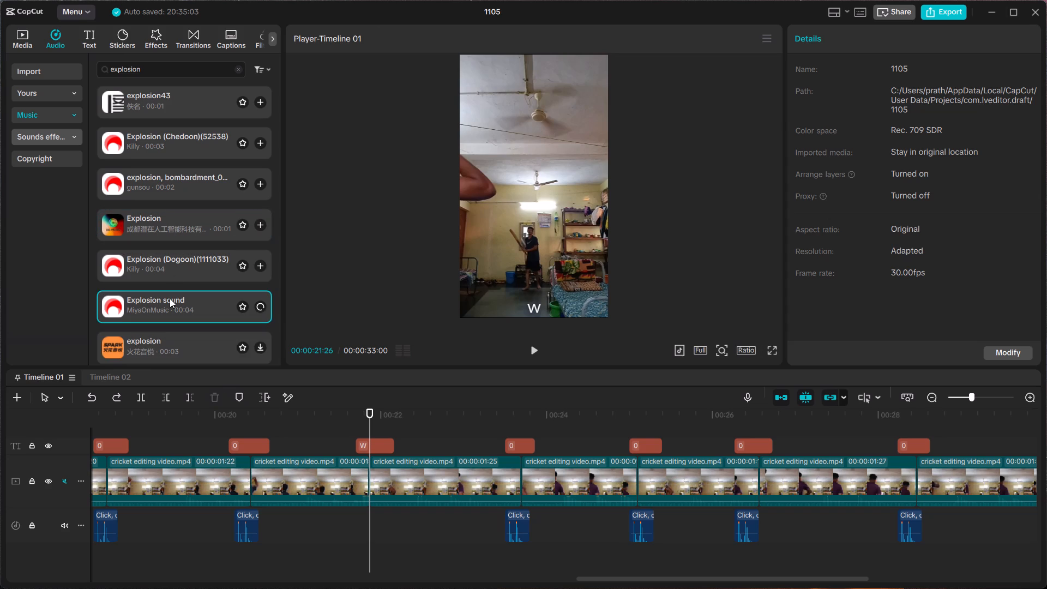
pyautogui.scroll(-2, 170, 223)
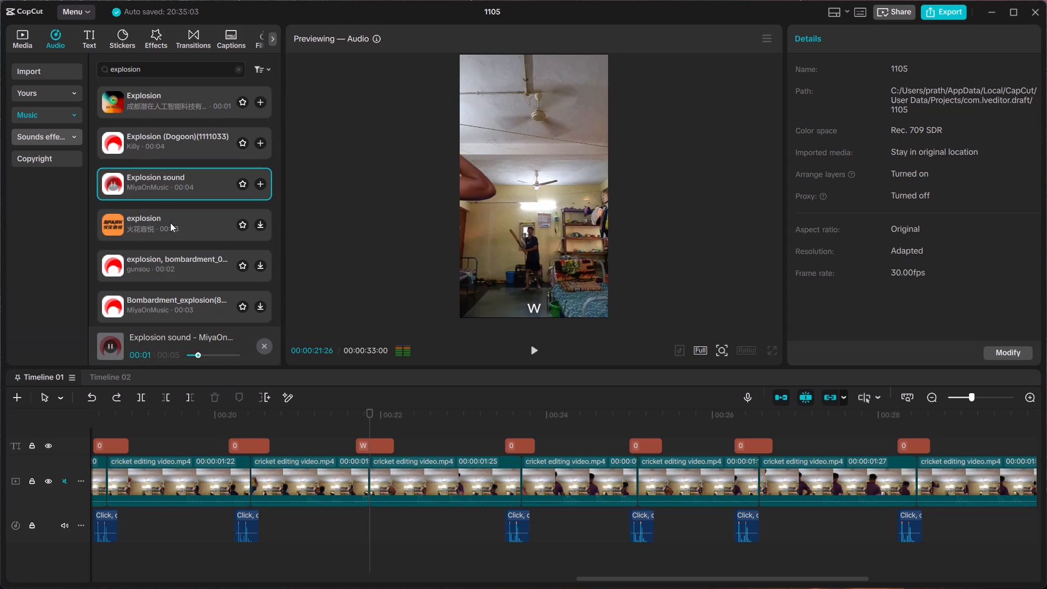
pyautogui.click(170, 223)
pyautogui.scroll(-1, 165, 236)
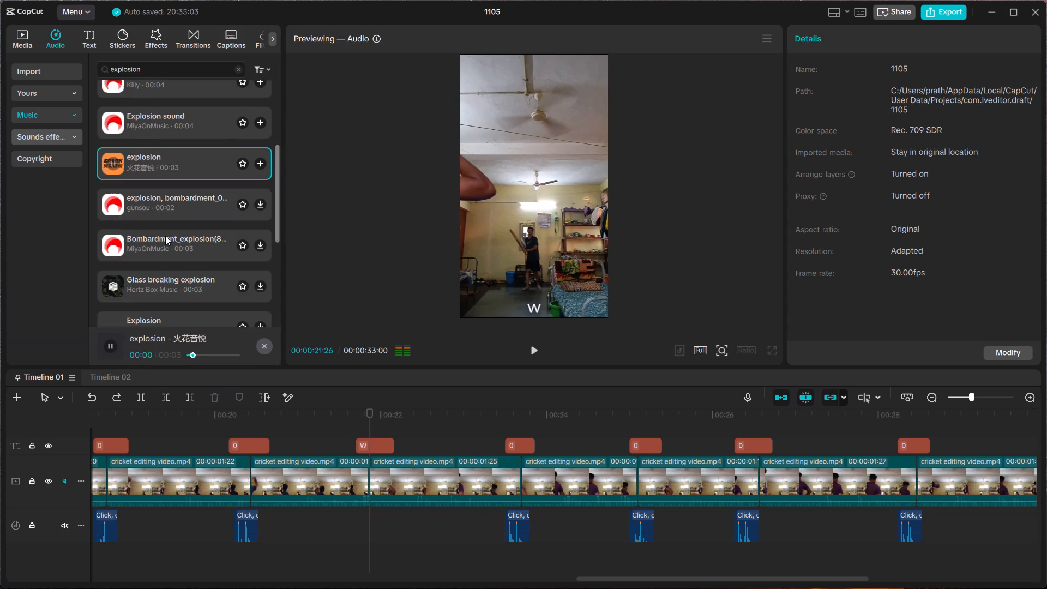
pyautogui.scroll(-5, 165, 236)
pyautogui.scroll(5, 165, 236)
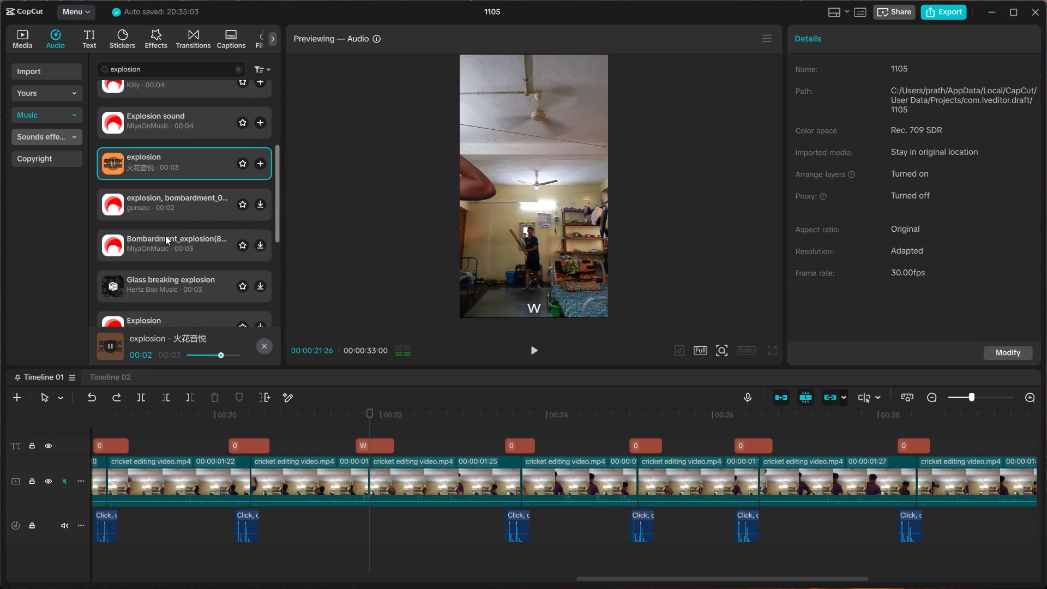
pyautogui.scroll(1, 165, 236)
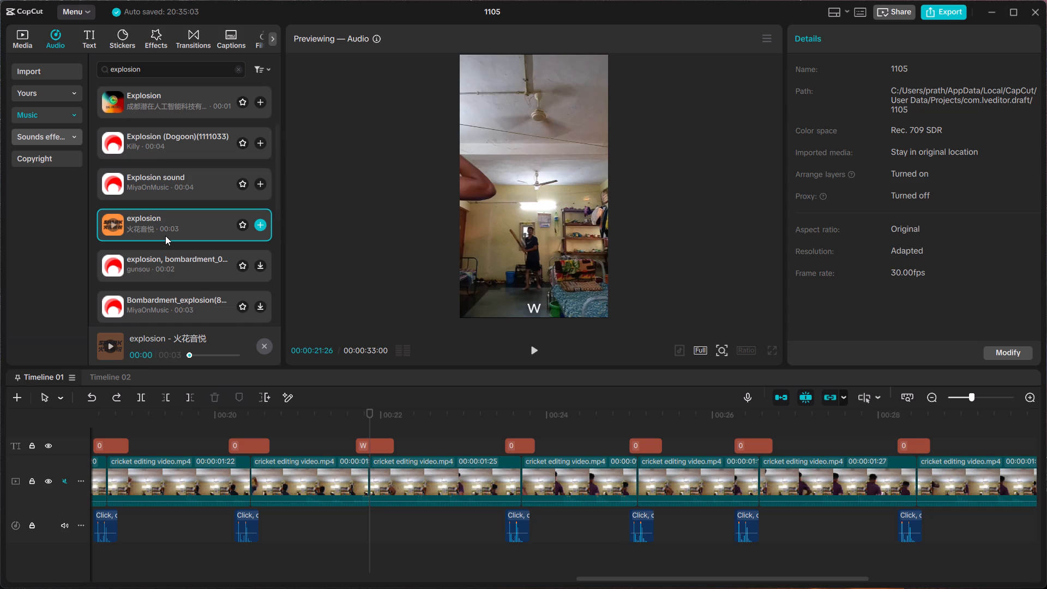
# Replay the 3-second 火花音悦 "explosion" effect and place it on a new audio track, starting slightly before the W caption.
pyautogui.click(151, 220)
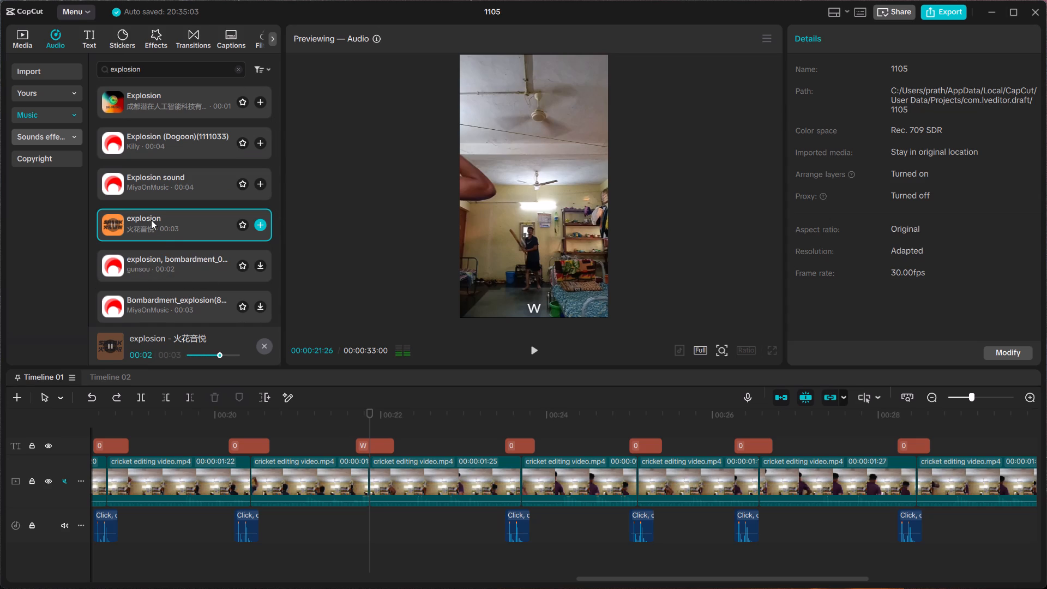
pyautogui.click(151, 220)
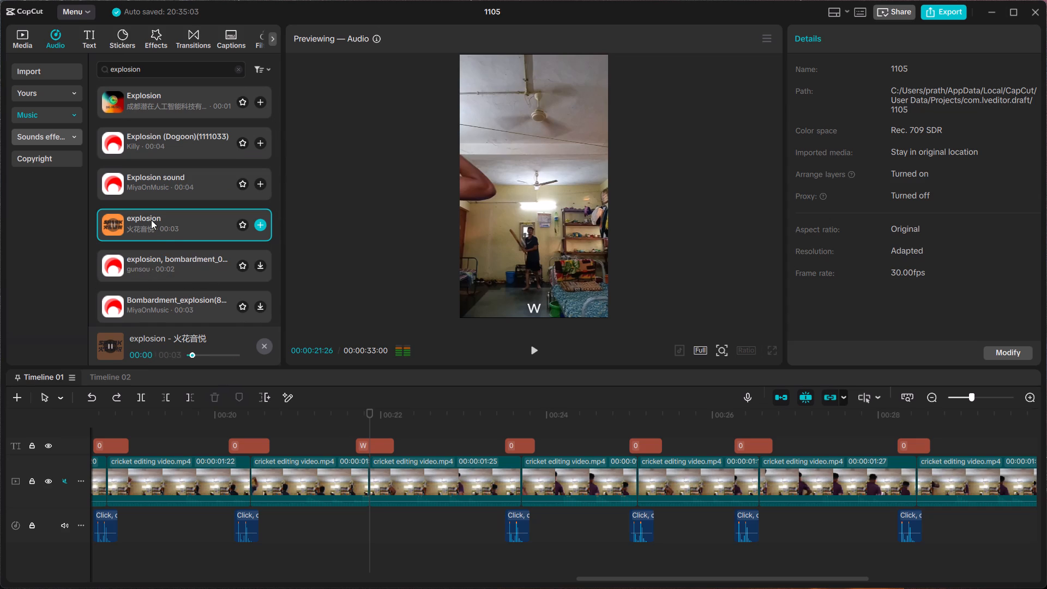
pyautogui.click(151, 220)
pyautogui.moveTo(151, 220); pyautogui.dragTo(327, 522)
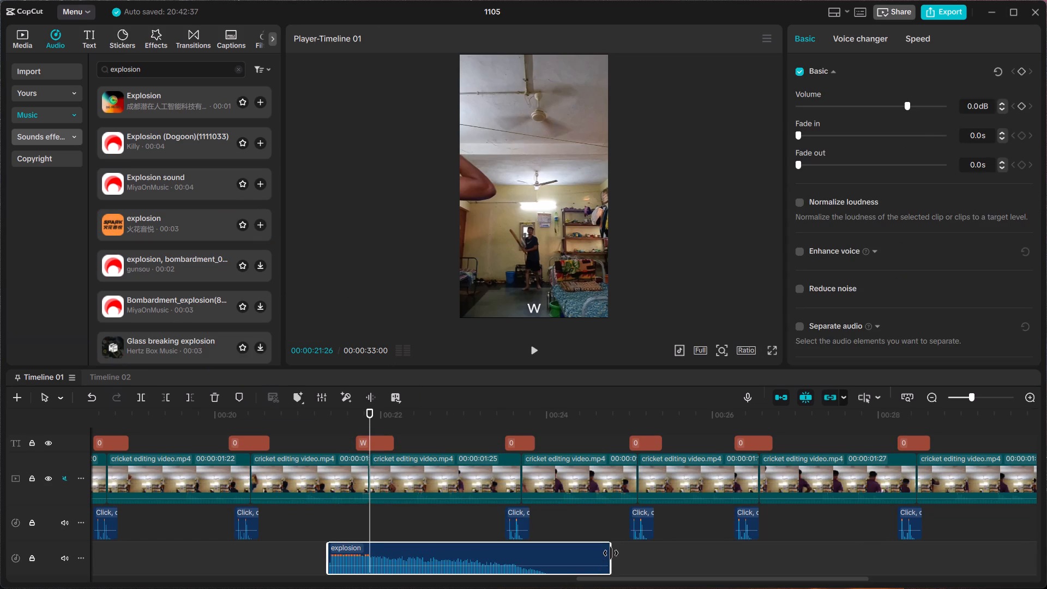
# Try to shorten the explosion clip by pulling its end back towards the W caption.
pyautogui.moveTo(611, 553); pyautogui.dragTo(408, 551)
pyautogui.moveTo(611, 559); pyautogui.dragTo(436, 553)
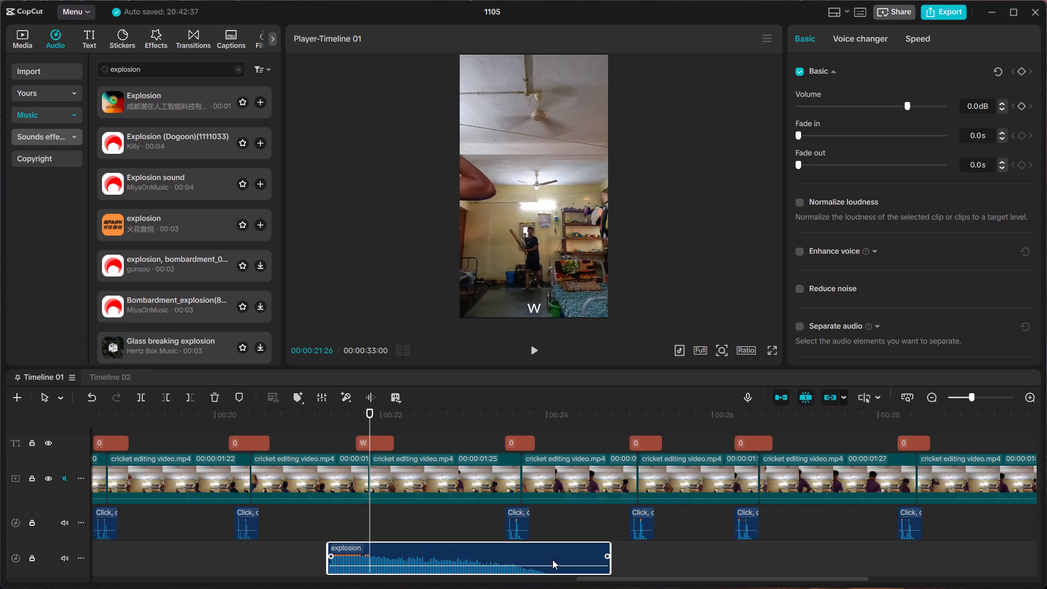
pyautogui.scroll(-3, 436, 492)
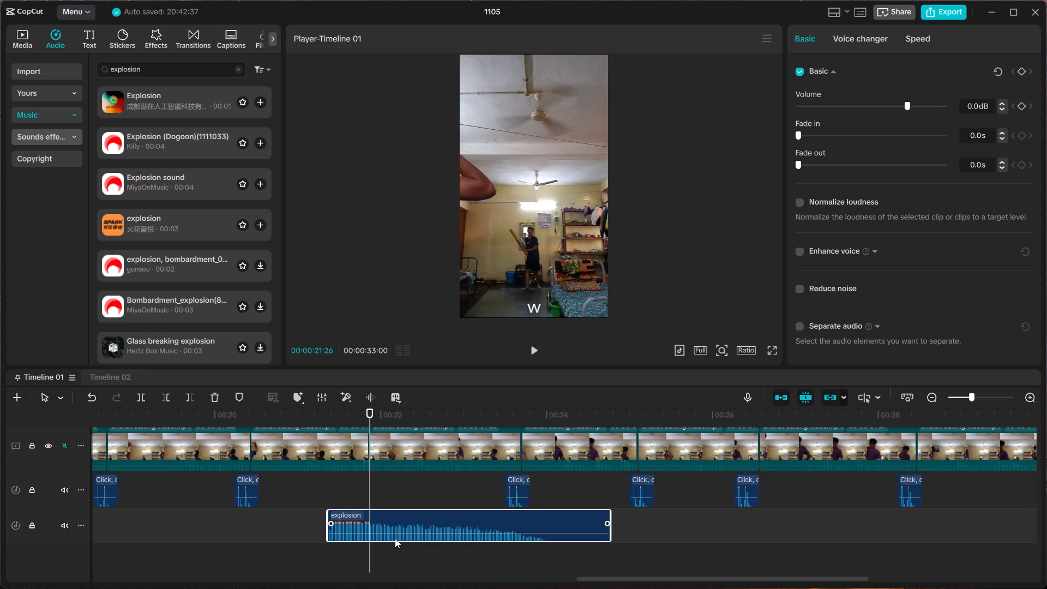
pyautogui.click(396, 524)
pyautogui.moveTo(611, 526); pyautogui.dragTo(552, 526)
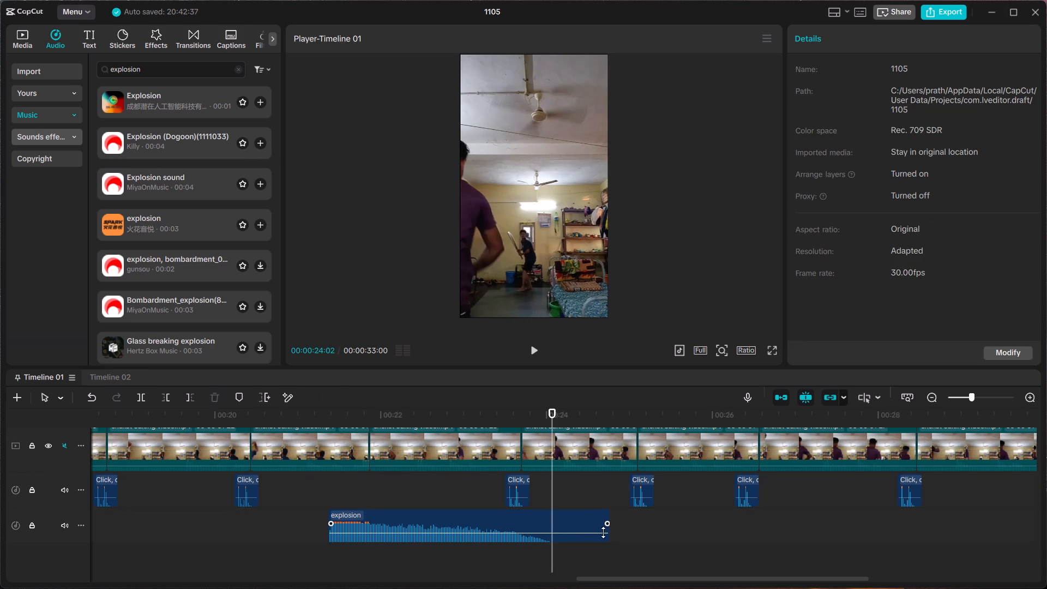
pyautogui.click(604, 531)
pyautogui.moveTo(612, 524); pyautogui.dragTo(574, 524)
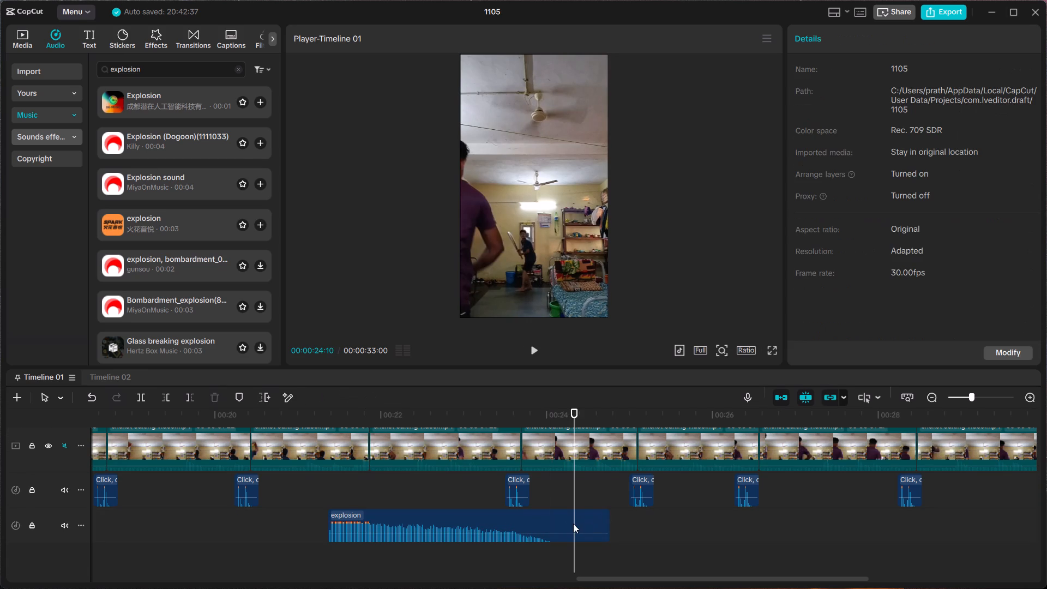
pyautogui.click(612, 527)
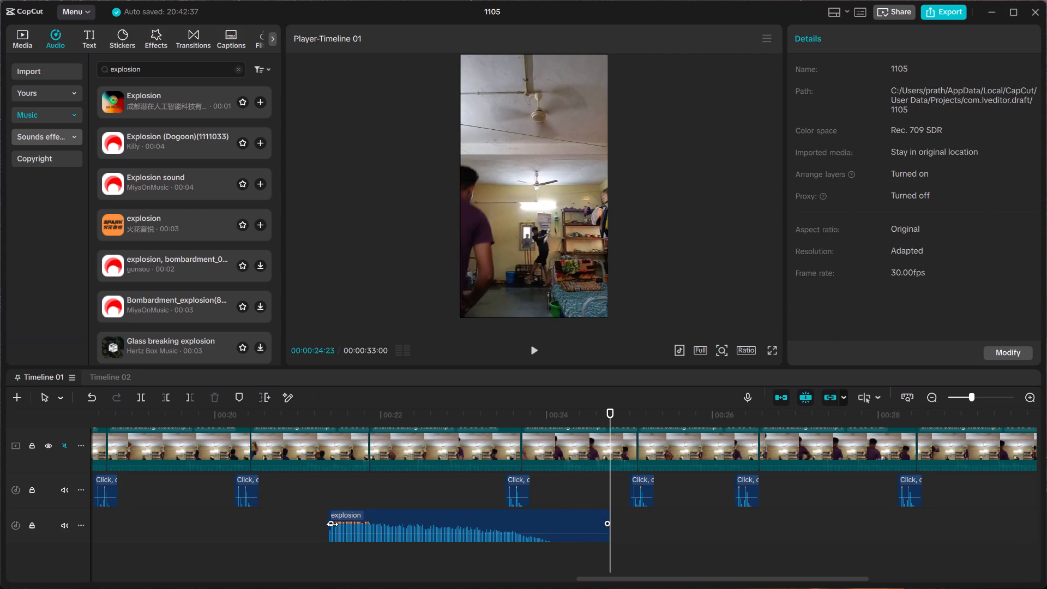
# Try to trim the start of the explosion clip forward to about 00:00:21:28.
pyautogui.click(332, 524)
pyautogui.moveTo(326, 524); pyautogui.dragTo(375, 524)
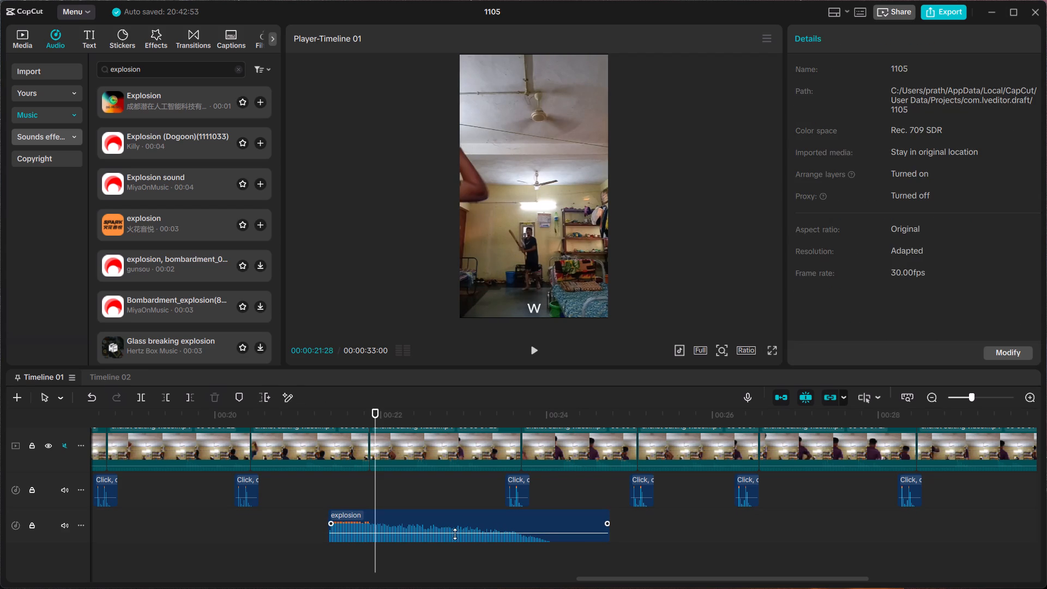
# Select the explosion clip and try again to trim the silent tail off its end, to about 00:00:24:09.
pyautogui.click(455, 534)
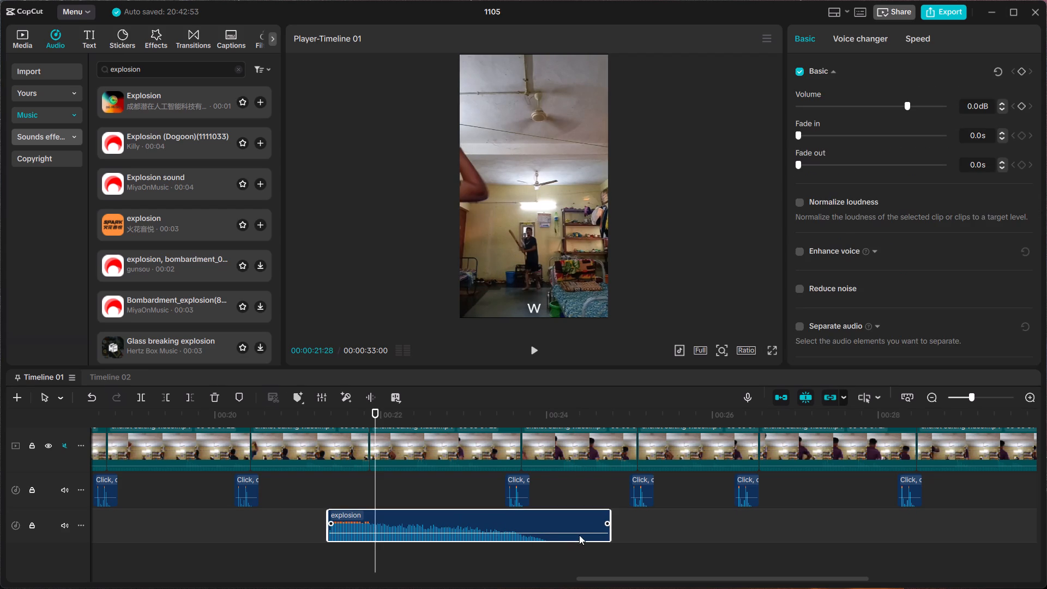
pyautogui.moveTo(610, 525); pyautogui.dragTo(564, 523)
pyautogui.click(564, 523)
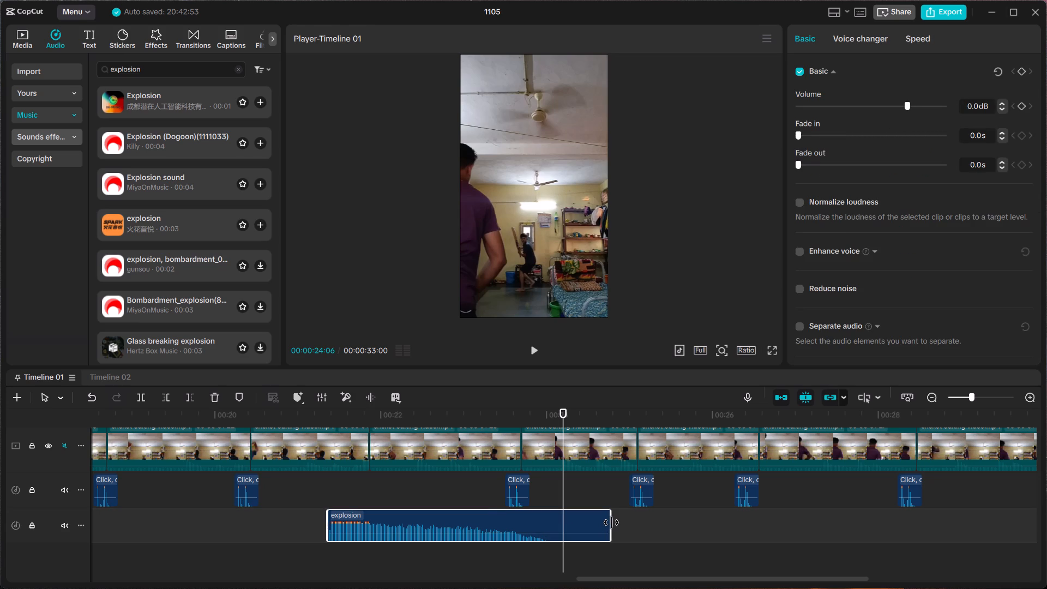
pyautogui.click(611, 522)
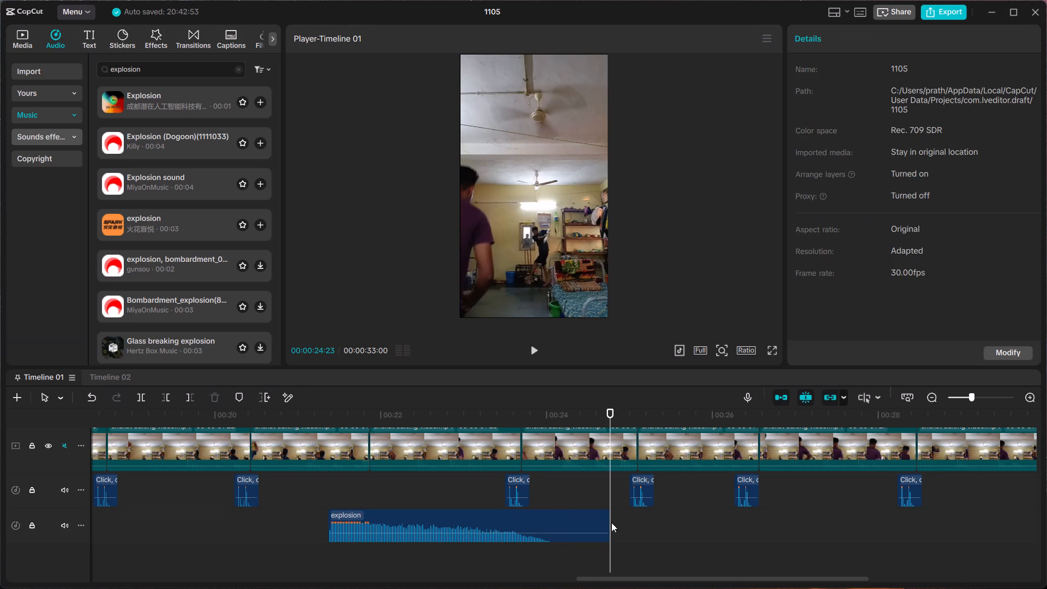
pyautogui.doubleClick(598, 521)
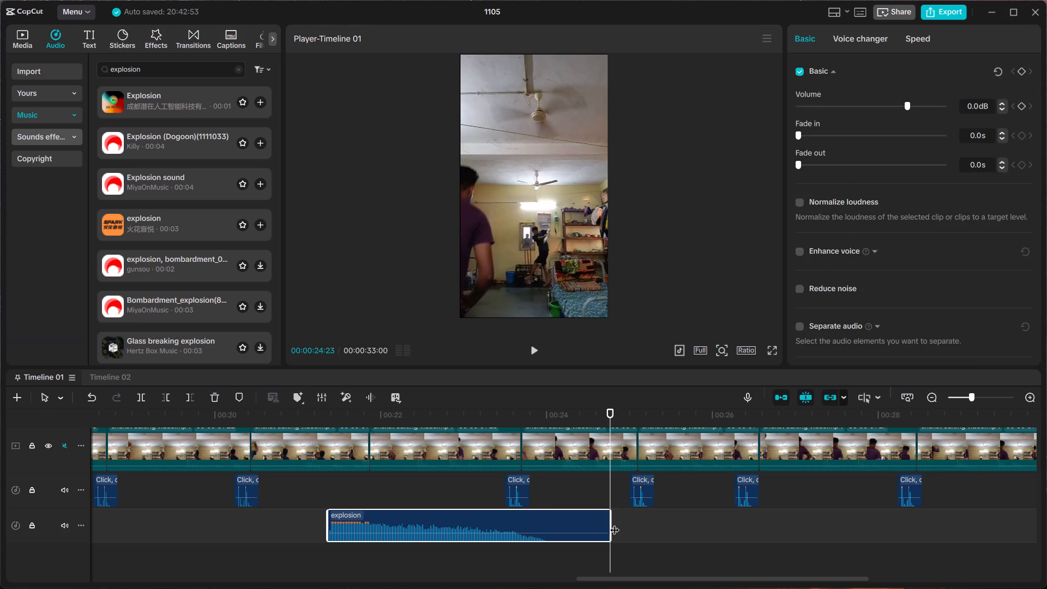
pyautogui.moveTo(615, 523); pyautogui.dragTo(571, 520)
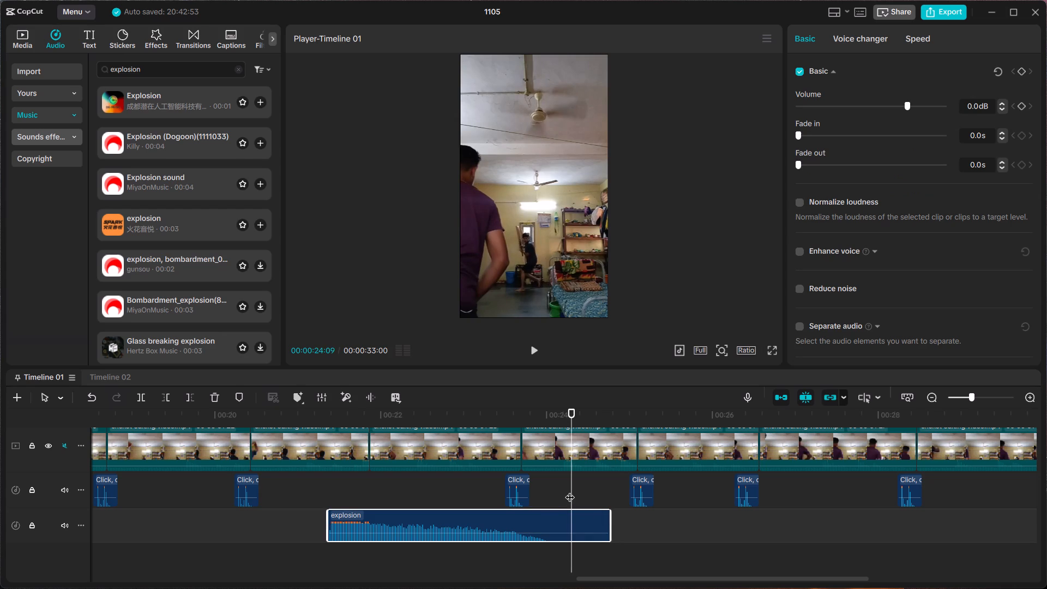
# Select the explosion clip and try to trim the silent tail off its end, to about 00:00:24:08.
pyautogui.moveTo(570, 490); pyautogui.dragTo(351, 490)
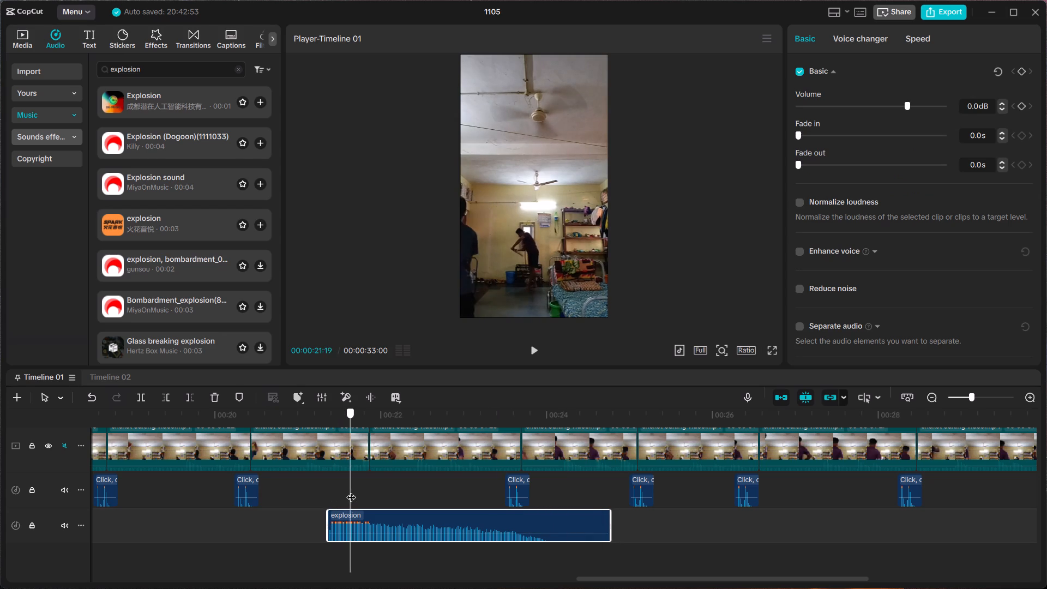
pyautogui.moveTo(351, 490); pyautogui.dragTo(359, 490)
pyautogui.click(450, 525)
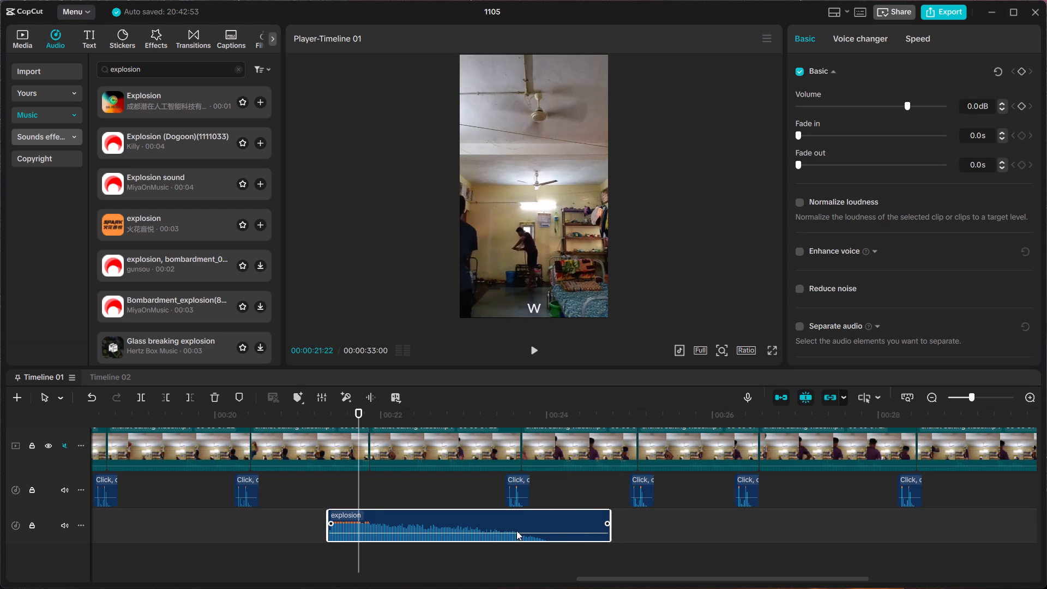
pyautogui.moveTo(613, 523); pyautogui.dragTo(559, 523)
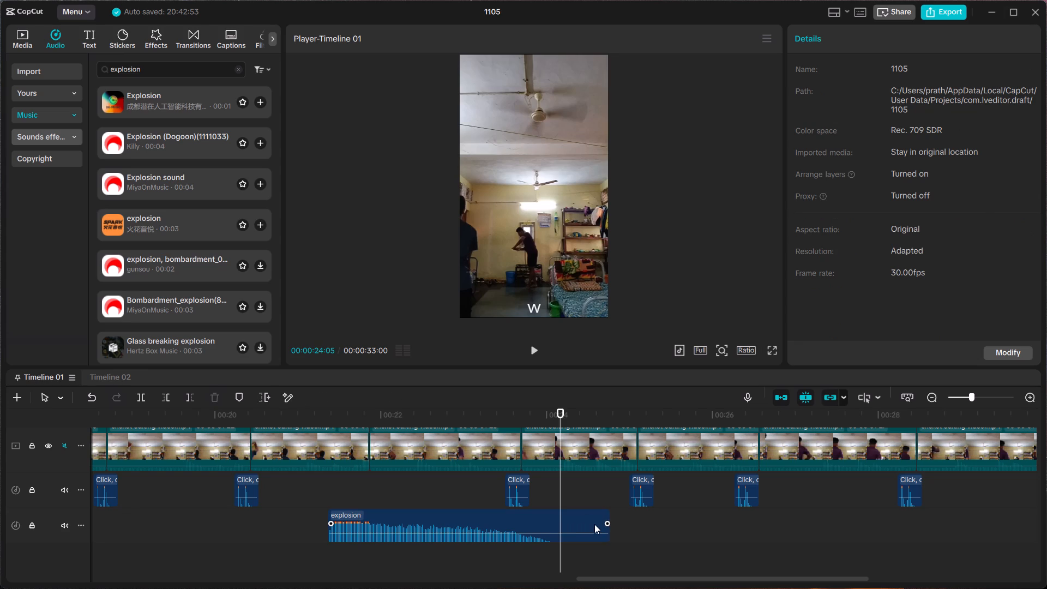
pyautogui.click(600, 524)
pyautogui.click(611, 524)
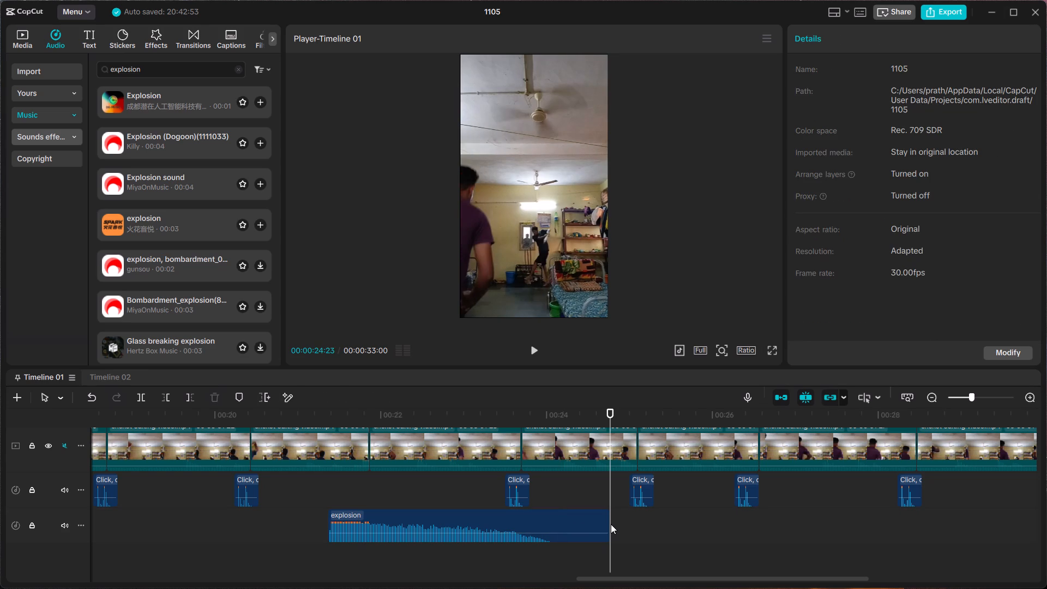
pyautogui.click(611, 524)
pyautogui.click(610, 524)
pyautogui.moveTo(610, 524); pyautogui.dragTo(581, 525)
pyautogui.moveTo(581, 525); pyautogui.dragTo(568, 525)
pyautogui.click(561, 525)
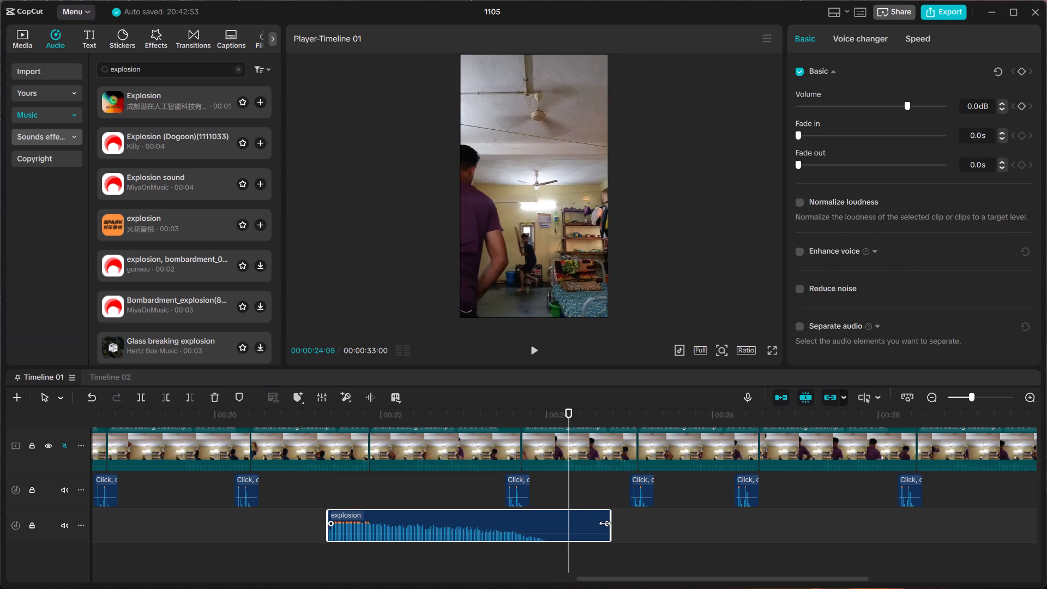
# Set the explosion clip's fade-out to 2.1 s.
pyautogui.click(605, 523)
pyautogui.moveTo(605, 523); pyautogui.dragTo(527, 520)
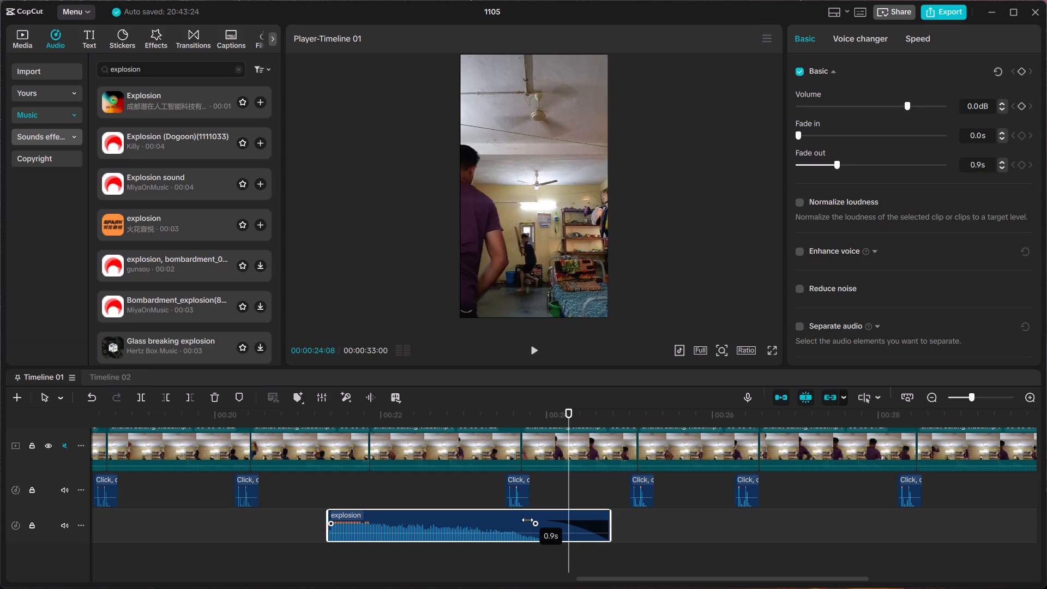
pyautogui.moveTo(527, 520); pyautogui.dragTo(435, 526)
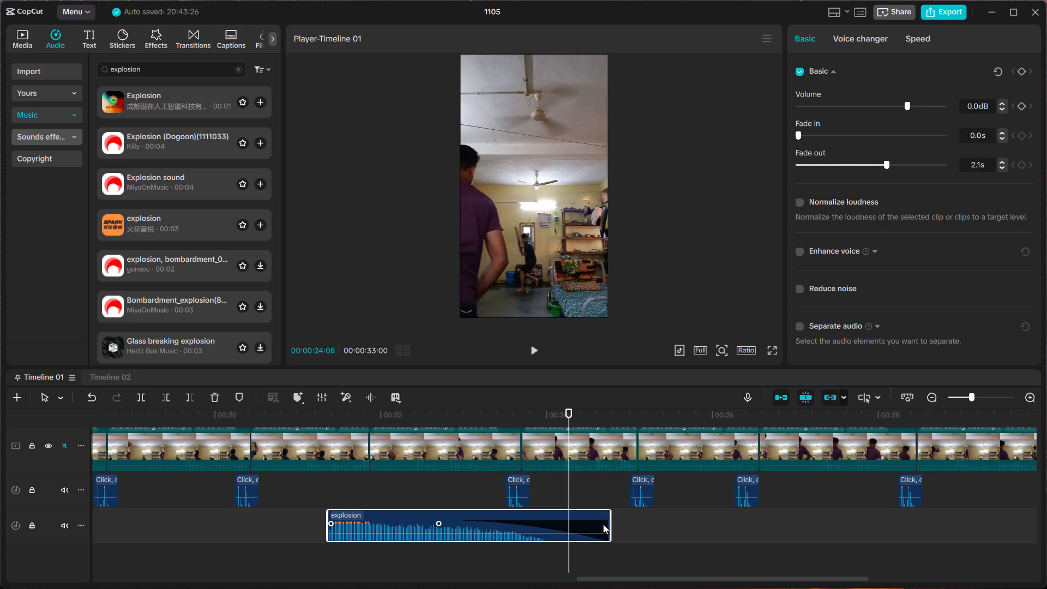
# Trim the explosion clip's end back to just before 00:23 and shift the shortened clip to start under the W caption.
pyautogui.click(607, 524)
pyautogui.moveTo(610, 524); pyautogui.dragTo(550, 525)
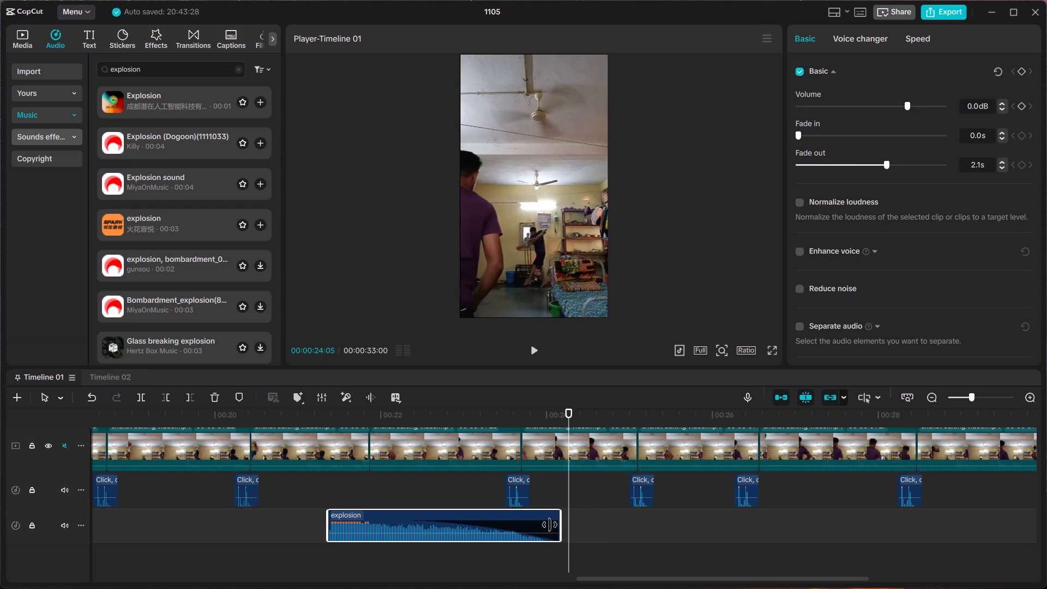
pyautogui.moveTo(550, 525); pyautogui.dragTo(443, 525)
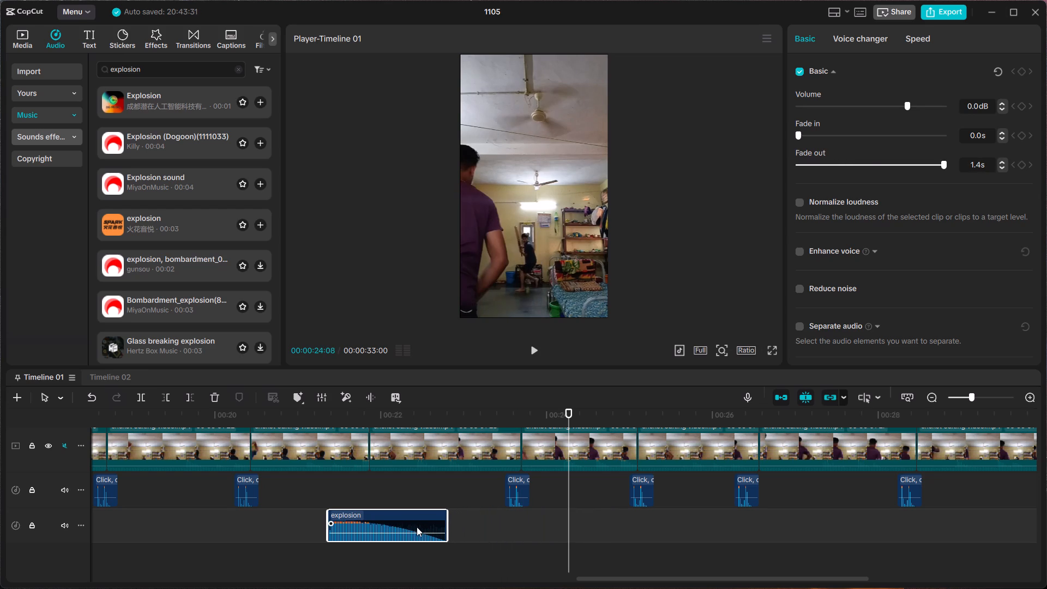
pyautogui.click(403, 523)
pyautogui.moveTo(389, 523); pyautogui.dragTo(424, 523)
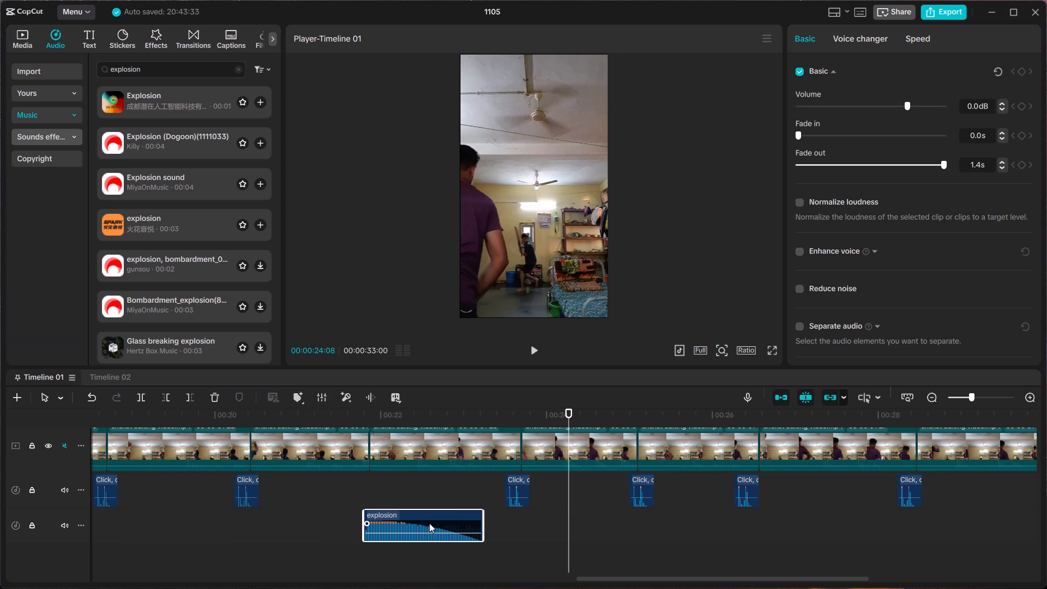
# Replace the shortened explosion clip with a fresh copy of the 3-second 火花音悦 effect on a separate audio track, starting before the W caption.
pyautogui.press('Delete')
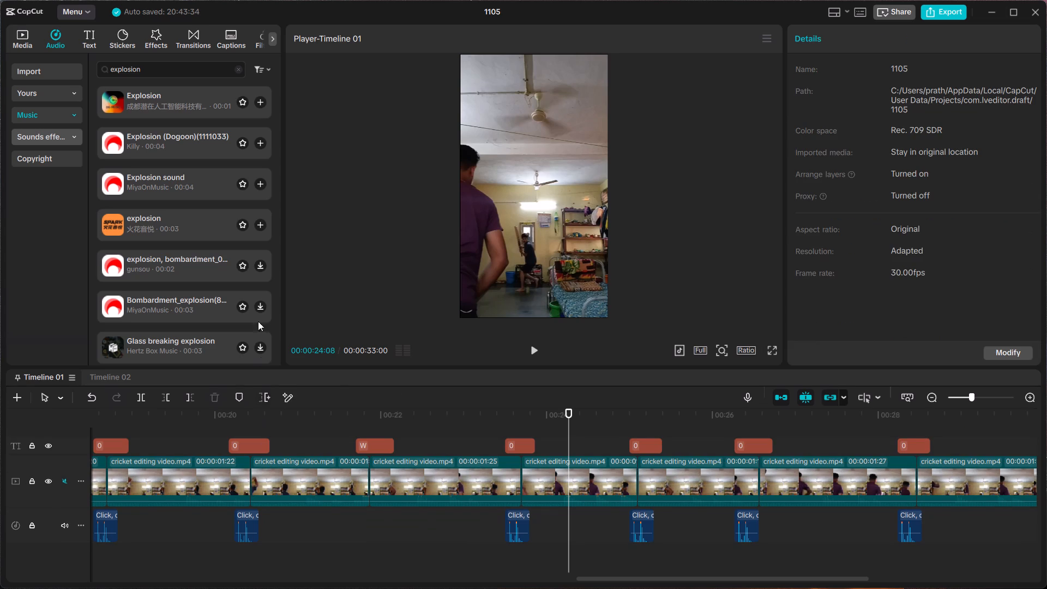
pyautogui.click(155, 213)
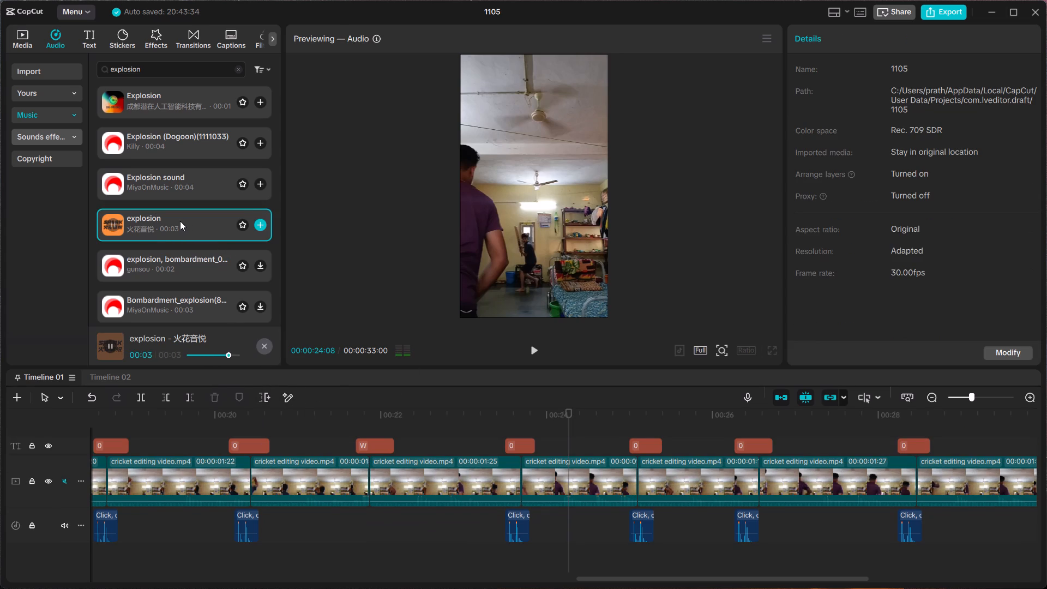
pyautogui.moveTo(173, 221); pyautogui.dragTo(343, 536)
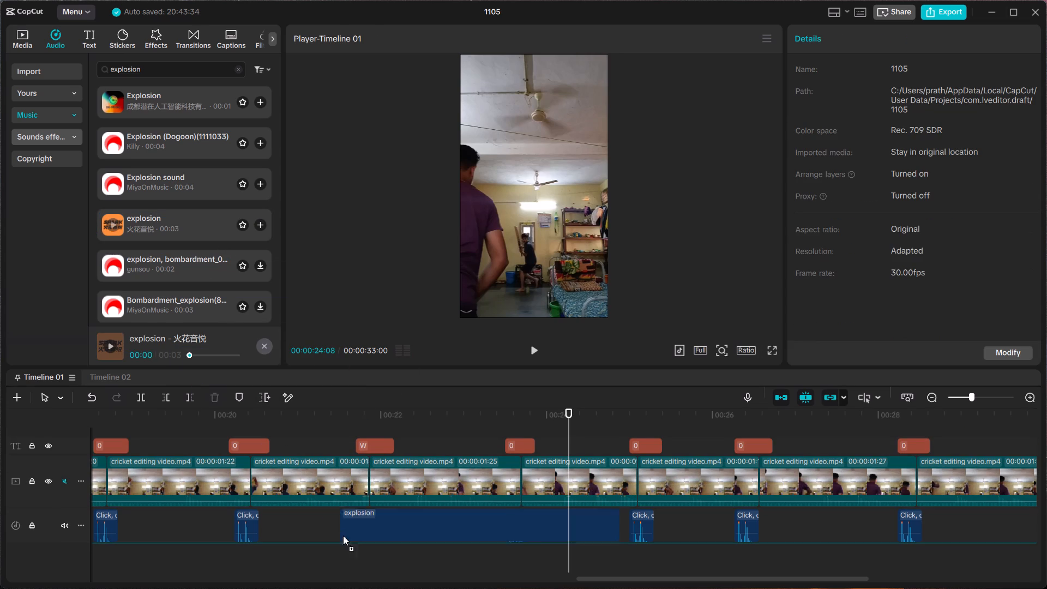
pyautogui.moveTo(343, 536); pyautogui.dragTo(320, 550)
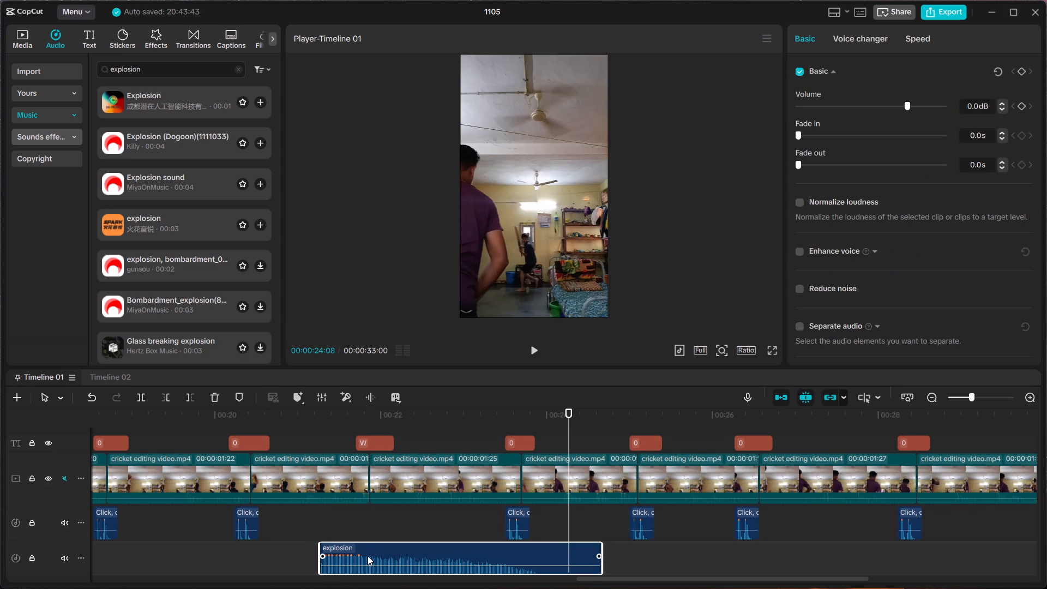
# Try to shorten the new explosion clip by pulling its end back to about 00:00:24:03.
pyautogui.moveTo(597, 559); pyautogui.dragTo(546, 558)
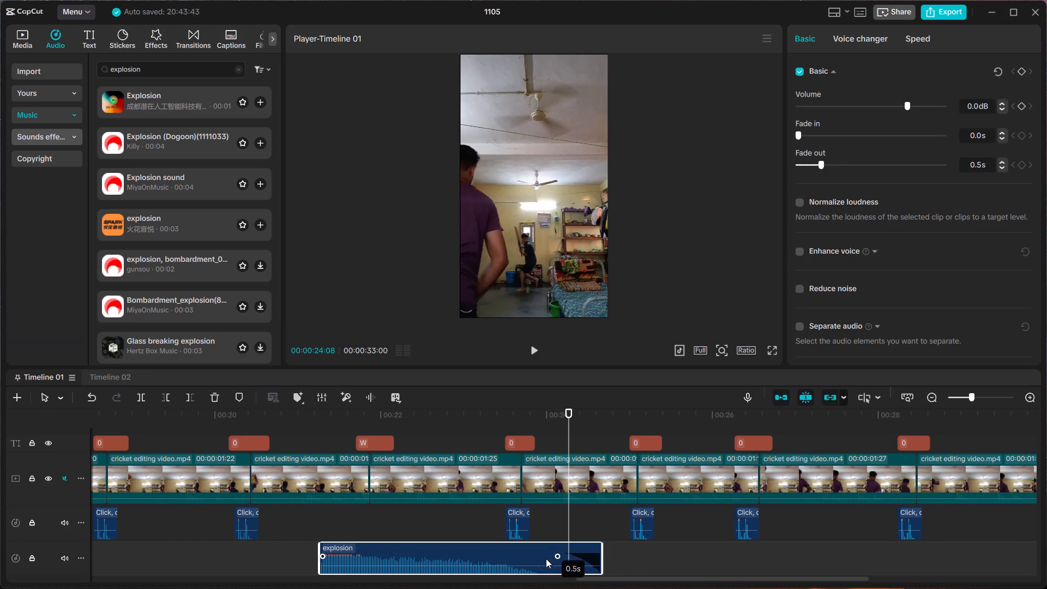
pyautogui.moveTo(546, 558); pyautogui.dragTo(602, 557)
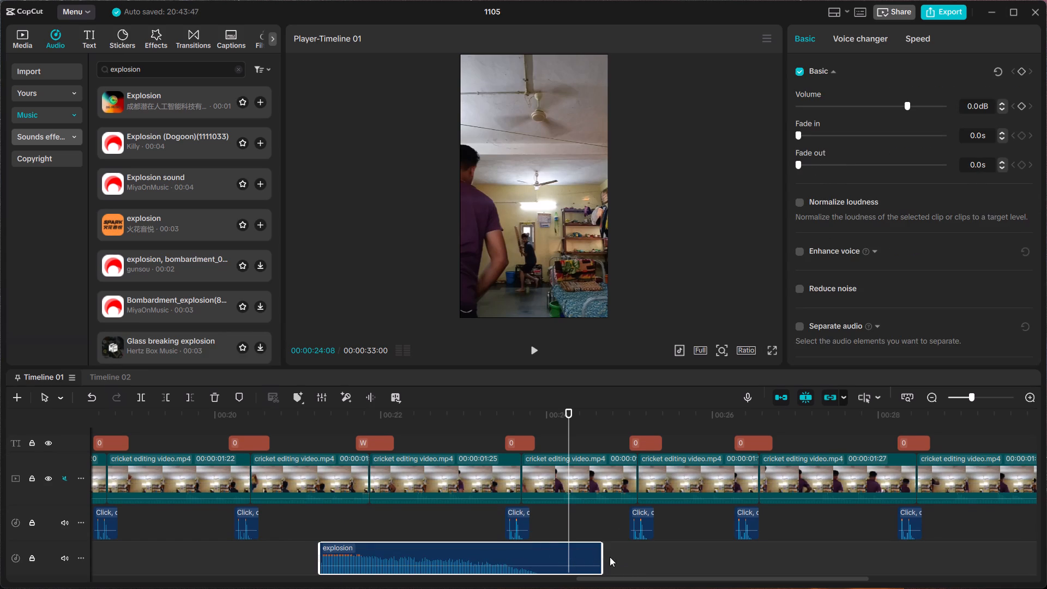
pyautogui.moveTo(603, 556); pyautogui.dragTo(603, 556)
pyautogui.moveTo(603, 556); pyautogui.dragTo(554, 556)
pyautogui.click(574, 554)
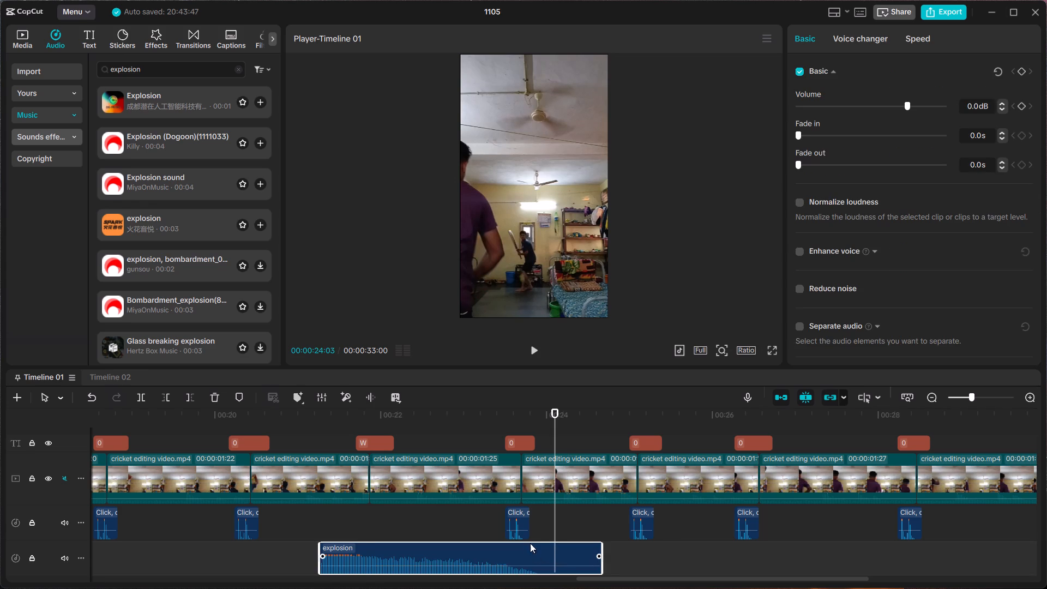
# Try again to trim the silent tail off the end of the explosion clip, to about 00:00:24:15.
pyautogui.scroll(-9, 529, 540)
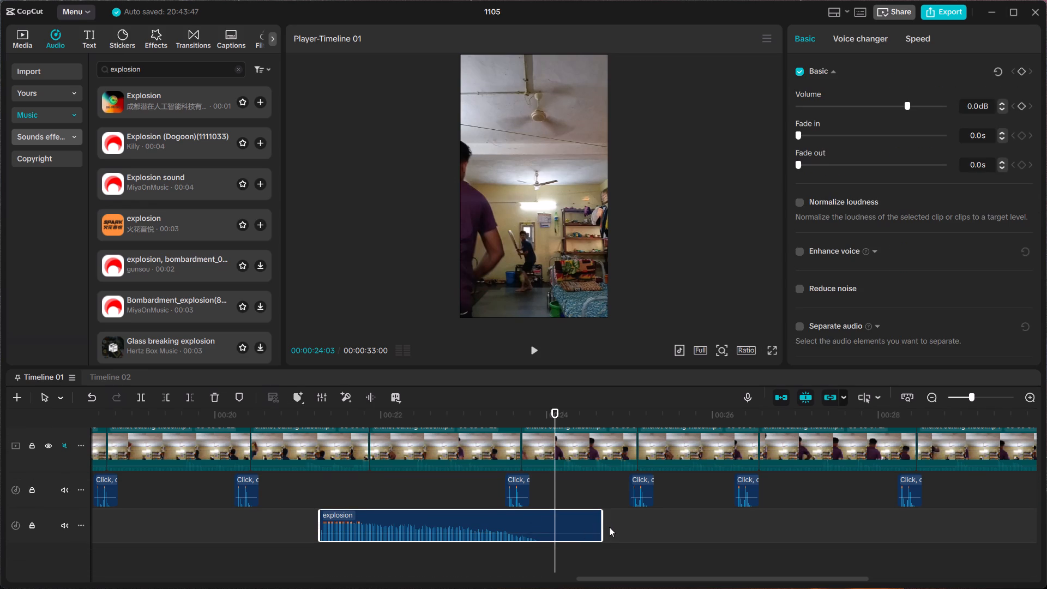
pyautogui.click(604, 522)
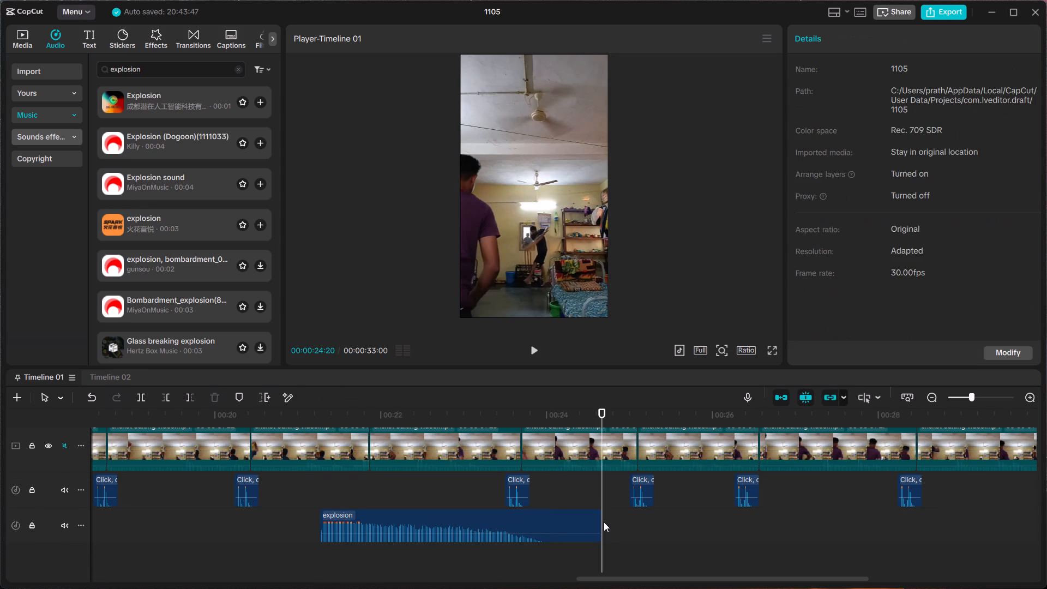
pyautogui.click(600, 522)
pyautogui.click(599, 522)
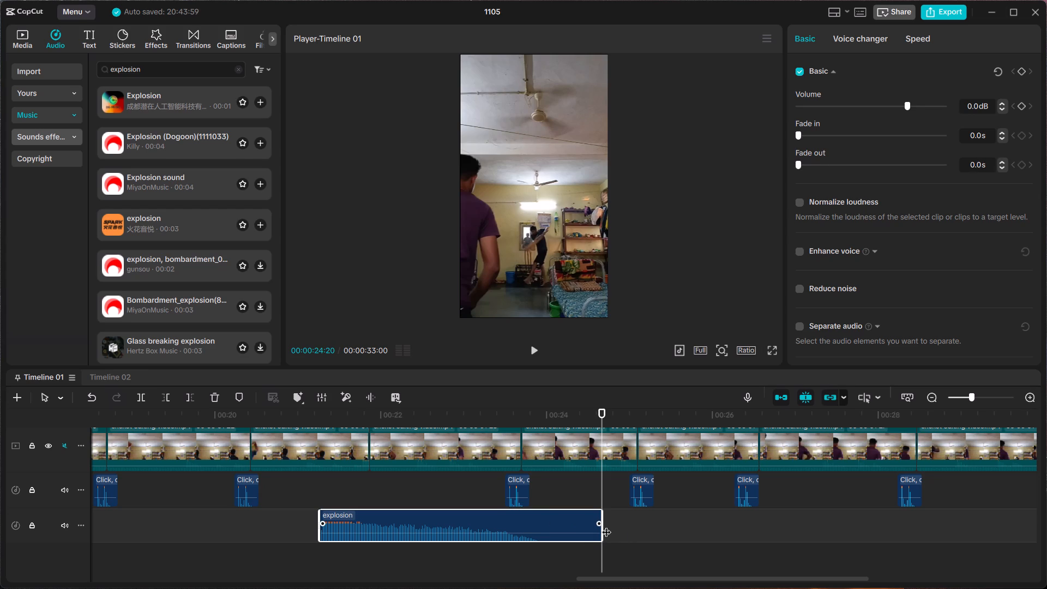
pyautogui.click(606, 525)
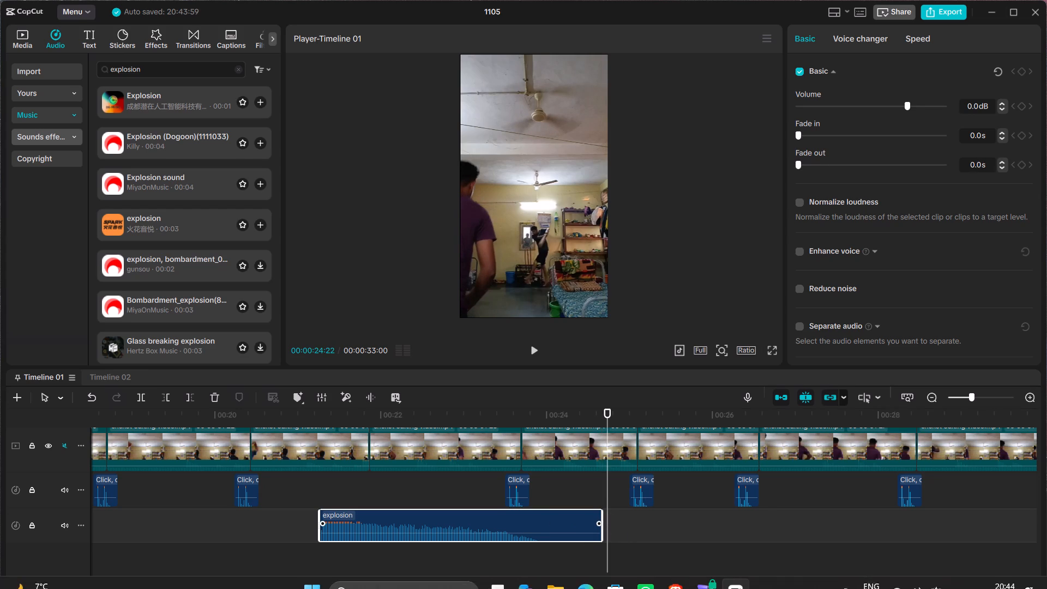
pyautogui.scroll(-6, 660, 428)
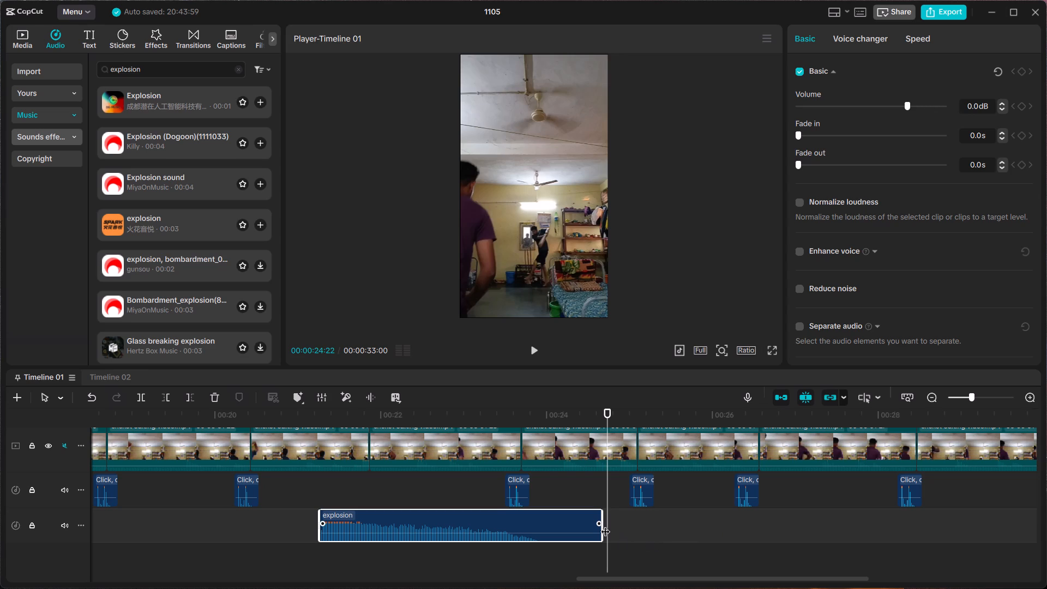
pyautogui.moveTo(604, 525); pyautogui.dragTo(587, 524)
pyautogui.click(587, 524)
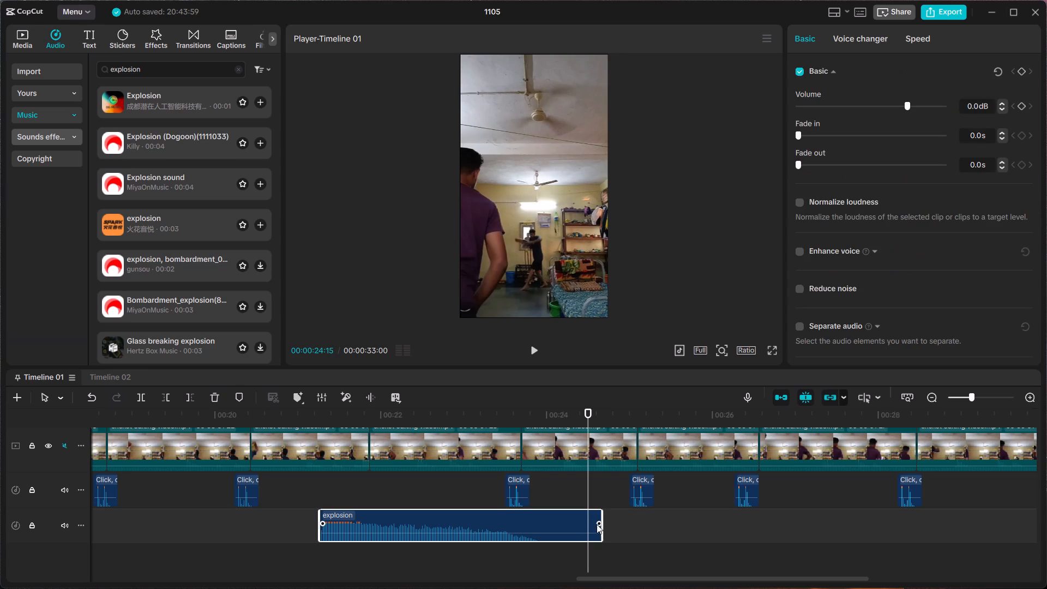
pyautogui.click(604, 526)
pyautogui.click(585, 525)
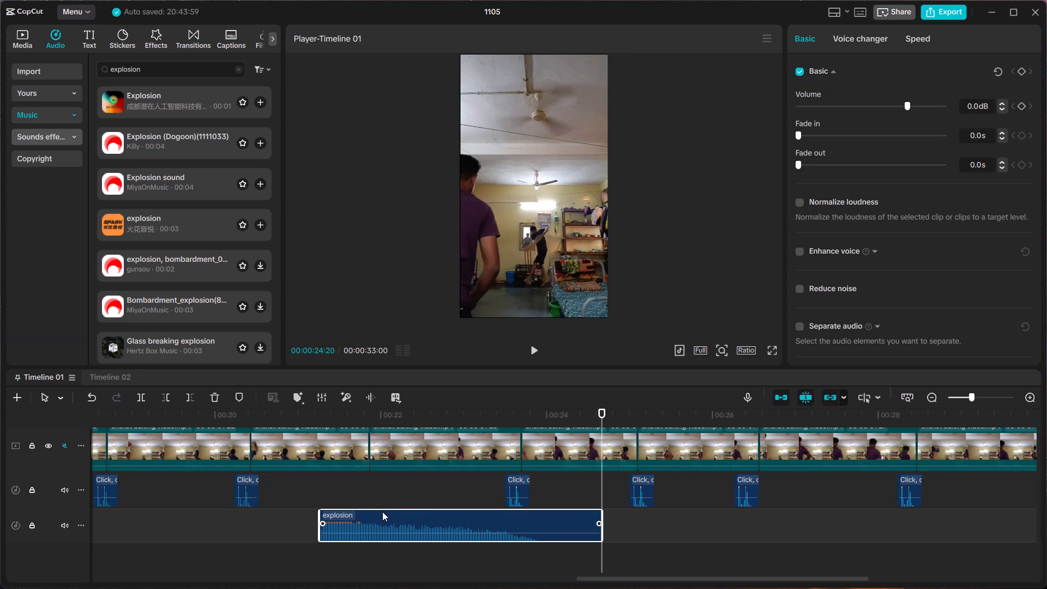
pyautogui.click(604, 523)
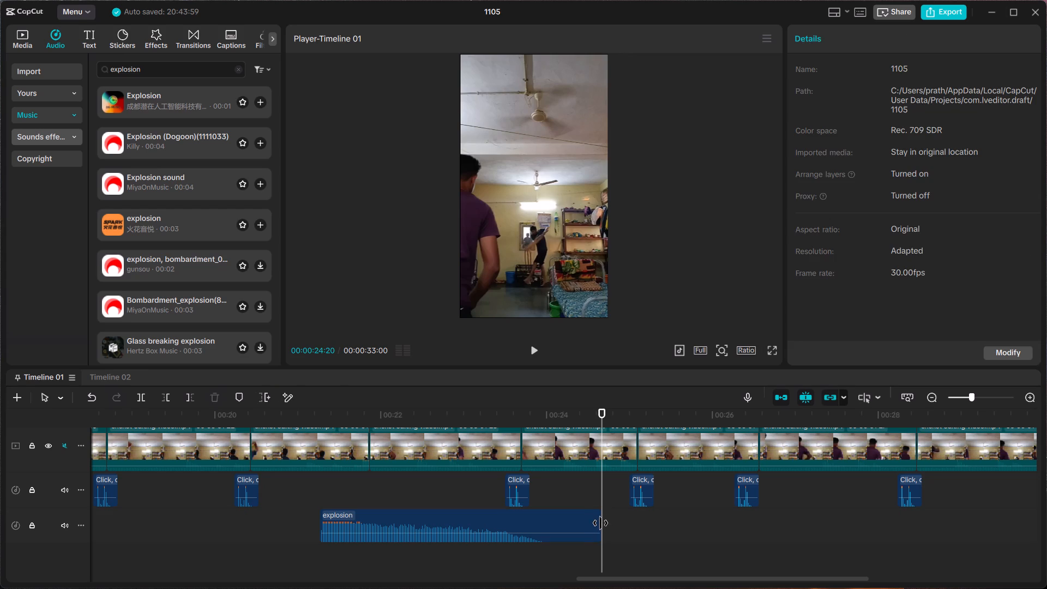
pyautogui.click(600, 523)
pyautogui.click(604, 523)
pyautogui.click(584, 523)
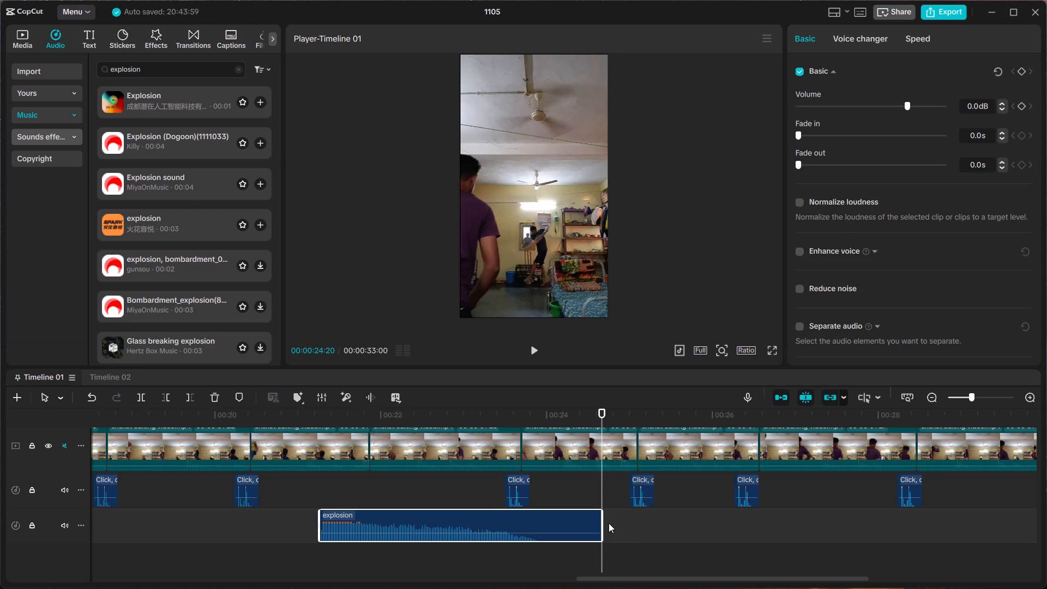
# Move the explosion clip slightly earlier on its own audio track, below the click sounds.
pyautogui.click(397, 523)
pyautogui.moveTo(397, 523); pyautogui.dragTo(379, 482)
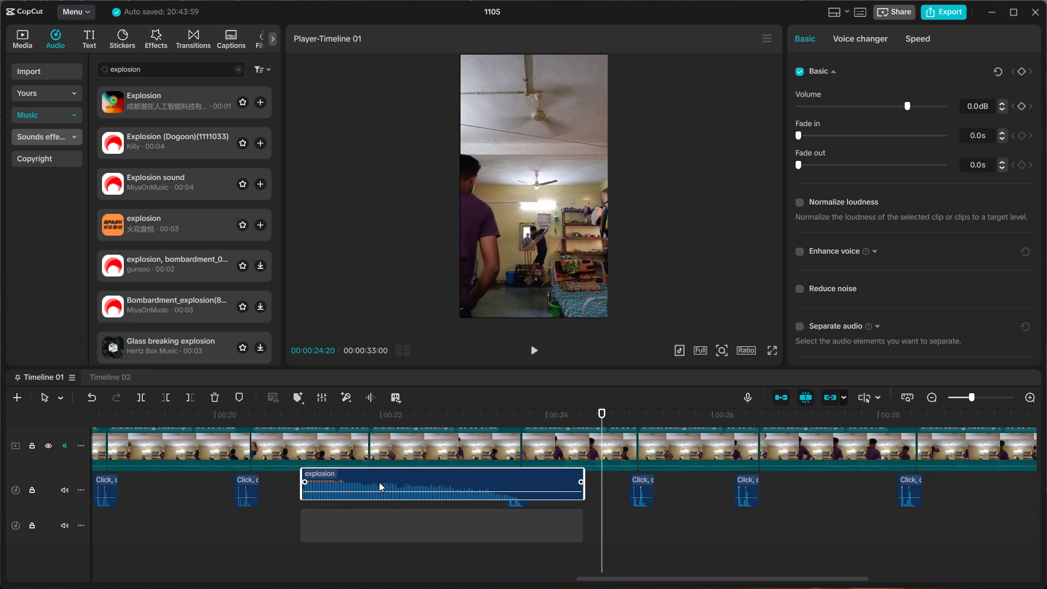
pyautogui.moveTo(379, 482); pyautogui.dragTo(388, 557)
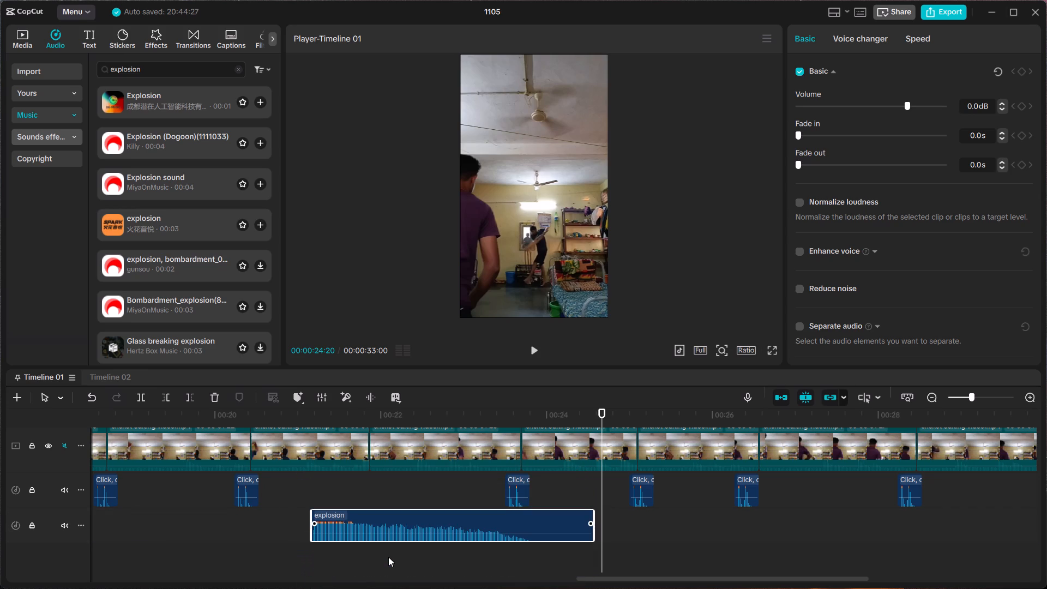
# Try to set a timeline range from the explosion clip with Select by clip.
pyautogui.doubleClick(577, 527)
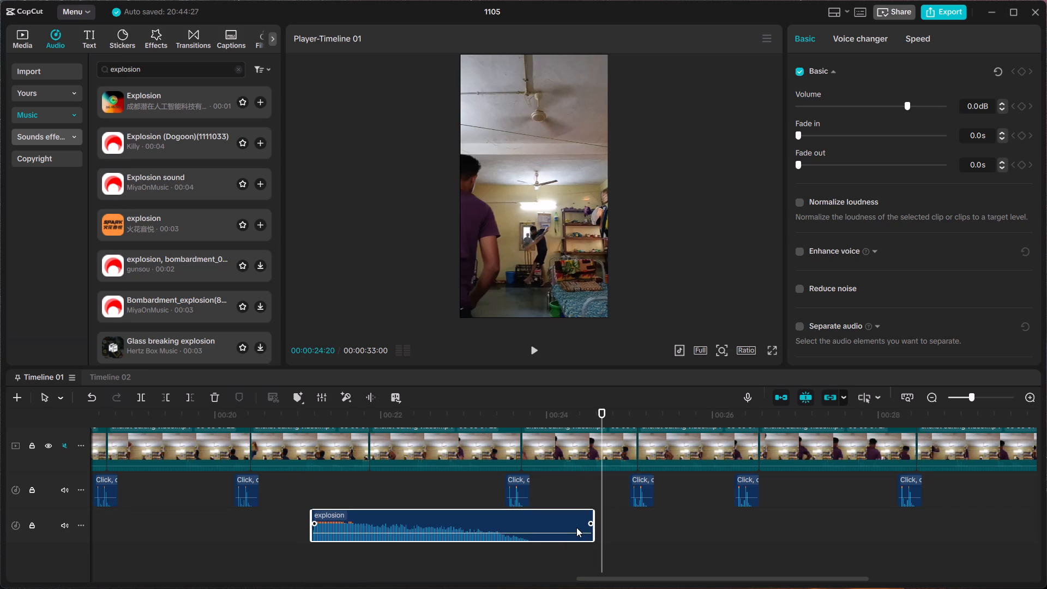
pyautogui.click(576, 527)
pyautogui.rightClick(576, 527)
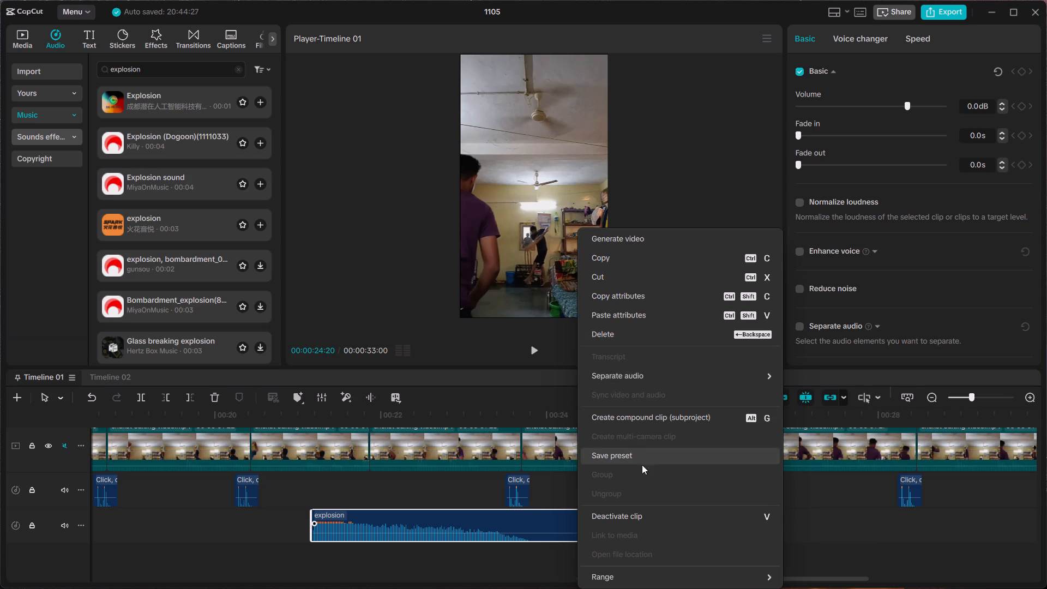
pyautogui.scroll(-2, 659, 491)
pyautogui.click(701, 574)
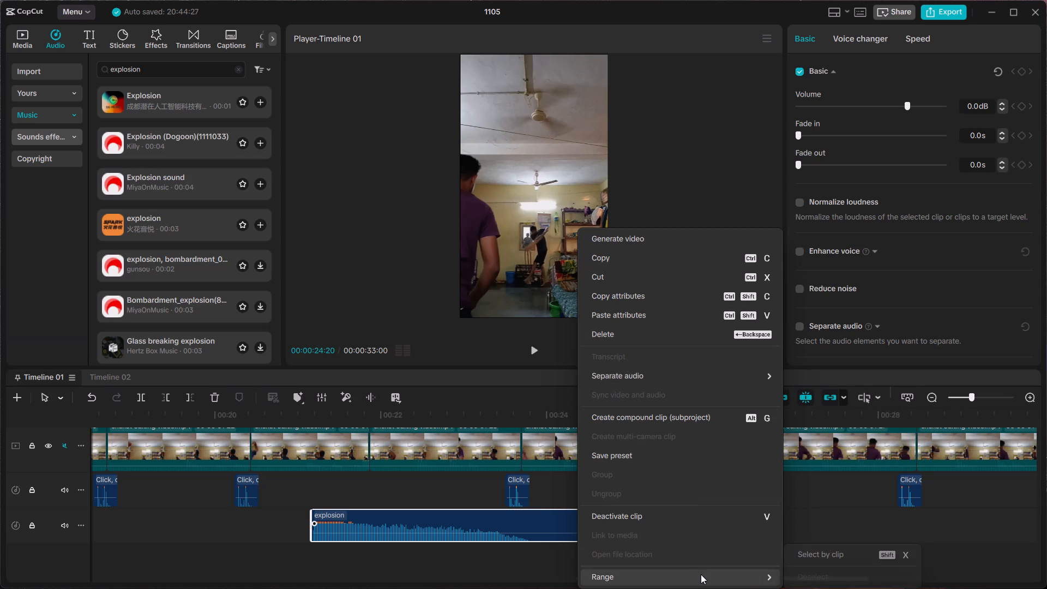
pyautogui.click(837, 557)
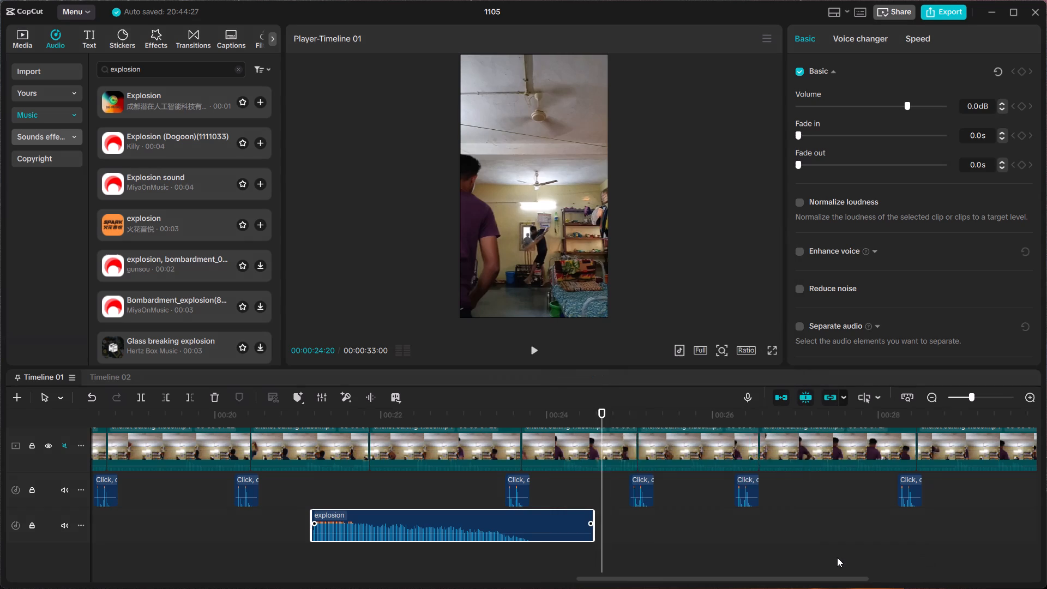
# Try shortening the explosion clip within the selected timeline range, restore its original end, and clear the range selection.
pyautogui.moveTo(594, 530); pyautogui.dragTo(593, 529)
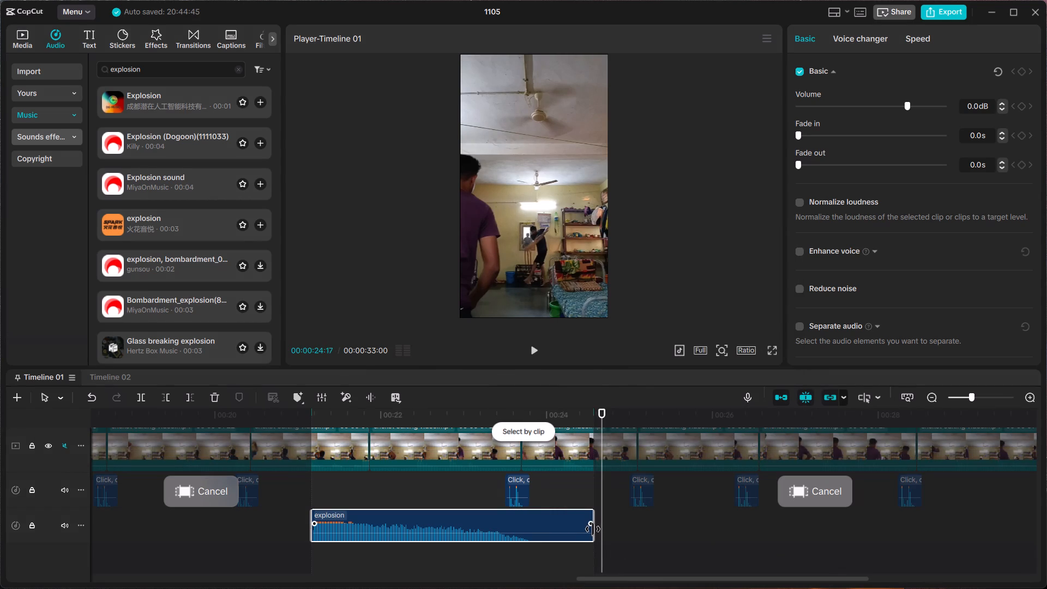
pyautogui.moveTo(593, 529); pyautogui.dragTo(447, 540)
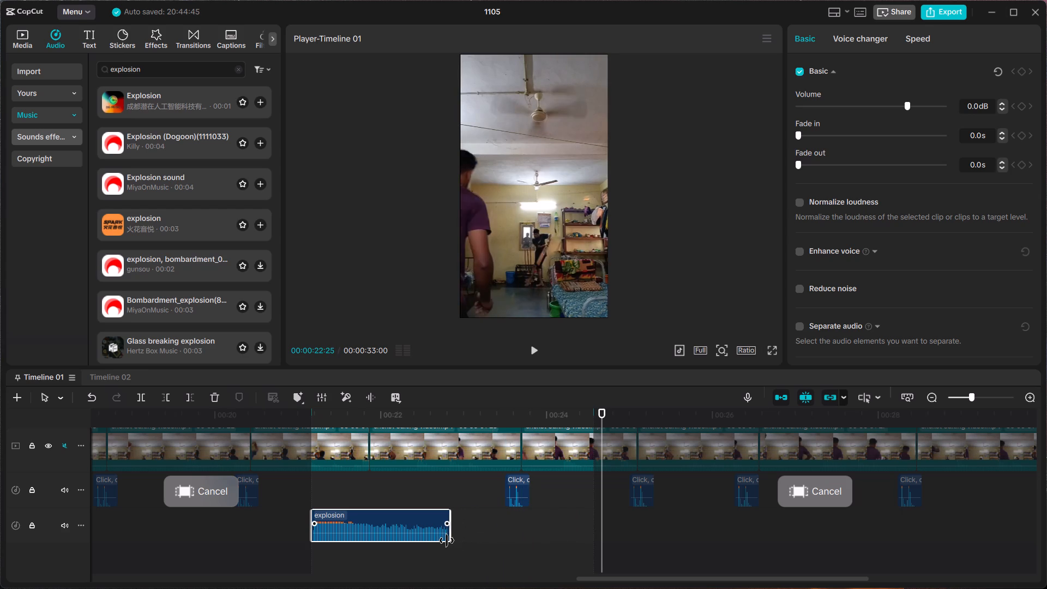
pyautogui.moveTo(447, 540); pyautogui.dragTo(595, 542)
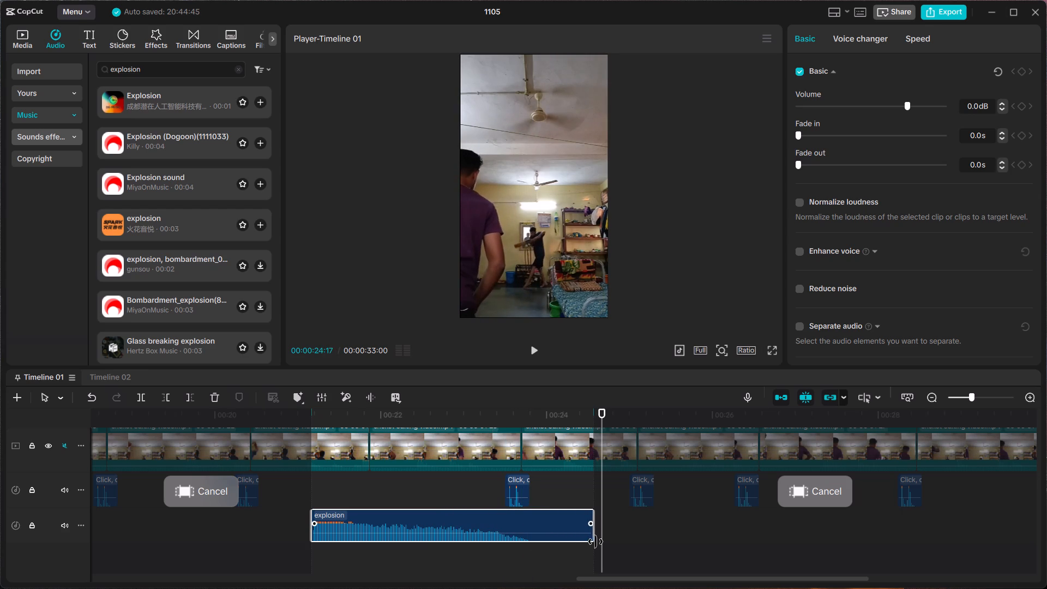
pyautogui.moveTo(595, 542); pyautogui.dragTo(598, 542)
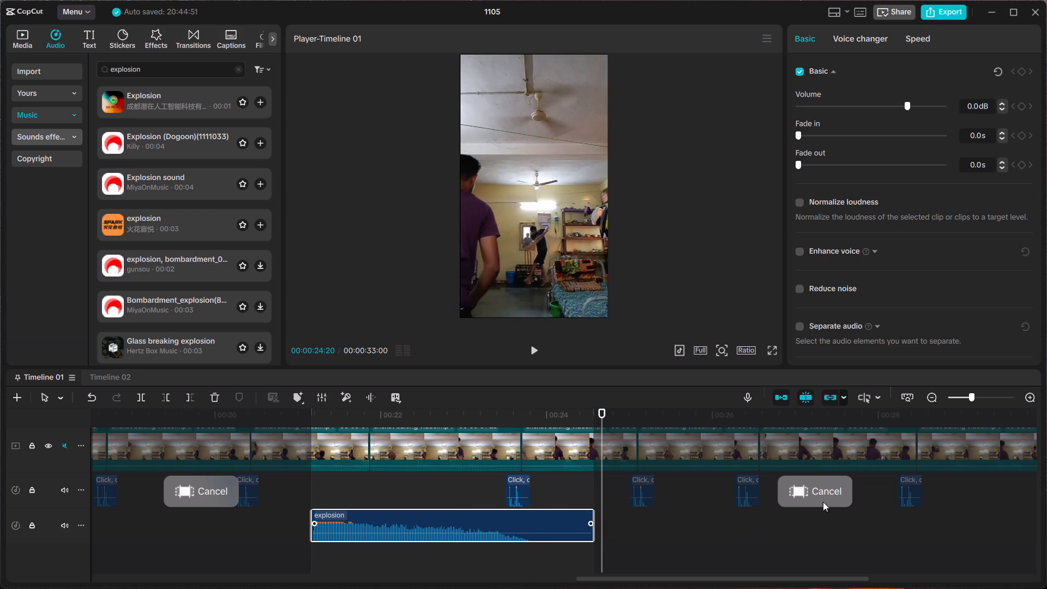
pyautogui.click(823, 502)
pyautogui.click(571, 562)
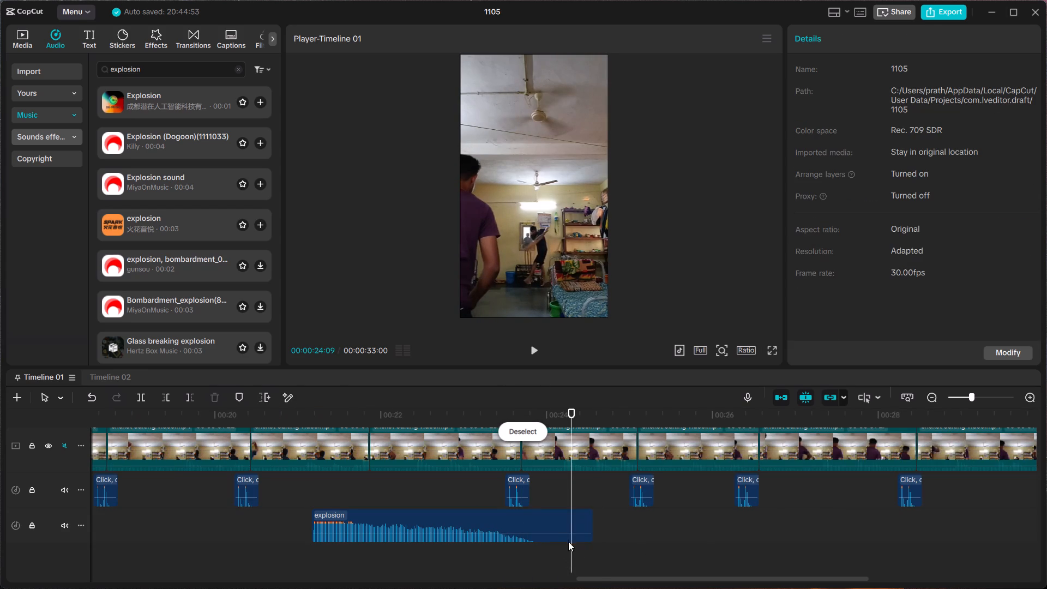
# Trim the end of the explosion clip back to about 00:00:22:00.
pyautogui.click(563, 525)
pyautogui.moveTo(592, 540); pyautogui.dragTo(390, 531)
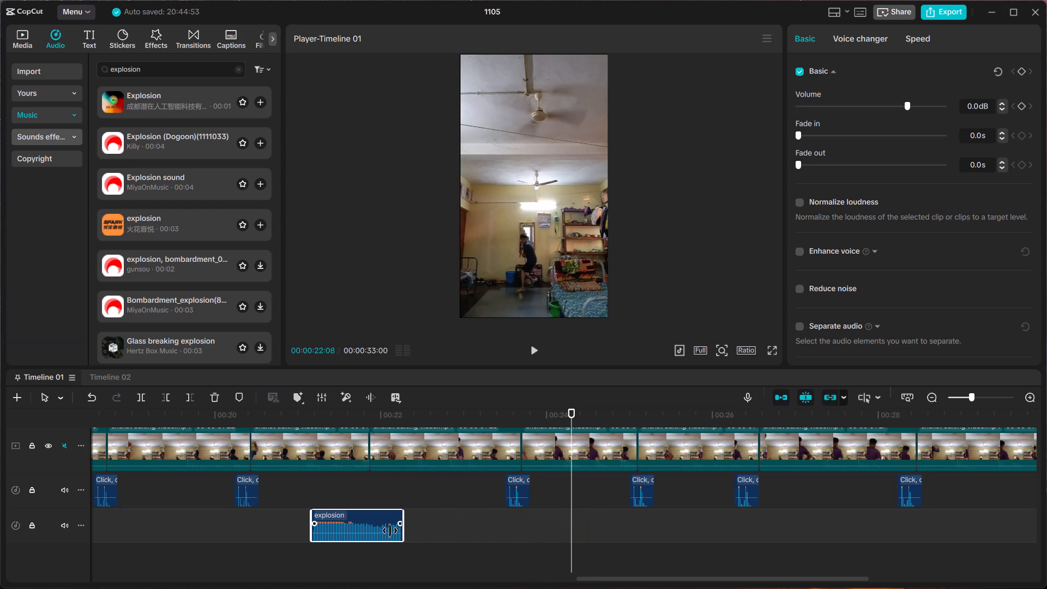
pyautogui.moveTo(390, 531); pyautogui.dragTo(380, 530)
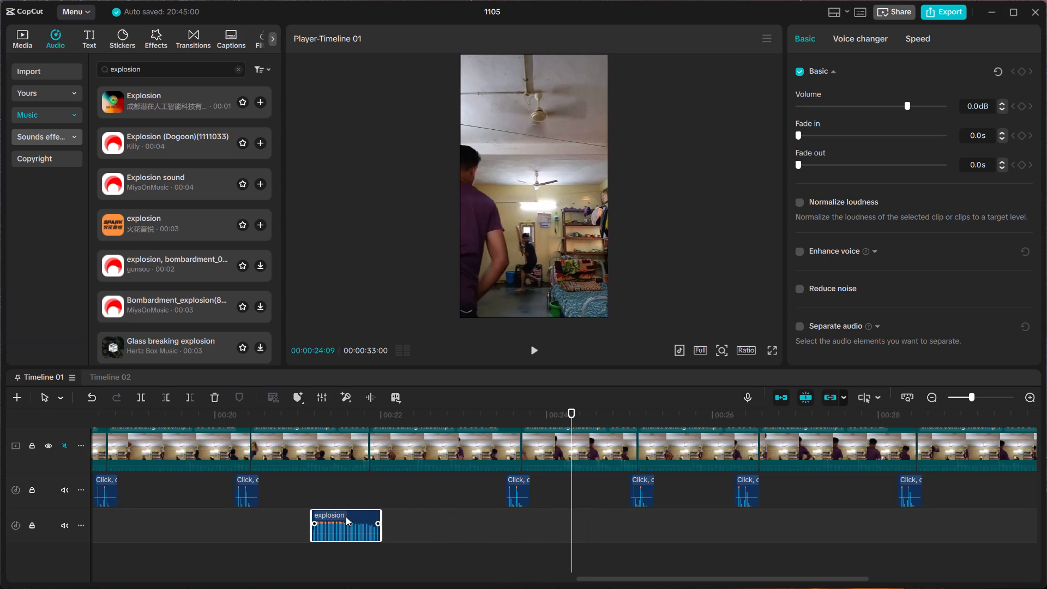
# Move the explosion clip onto the click-sound track below the W caption, starting at about 00:00:21:13.
pyautogui.moveTo(344, 527); pyautogui.dragTo(366, 487)
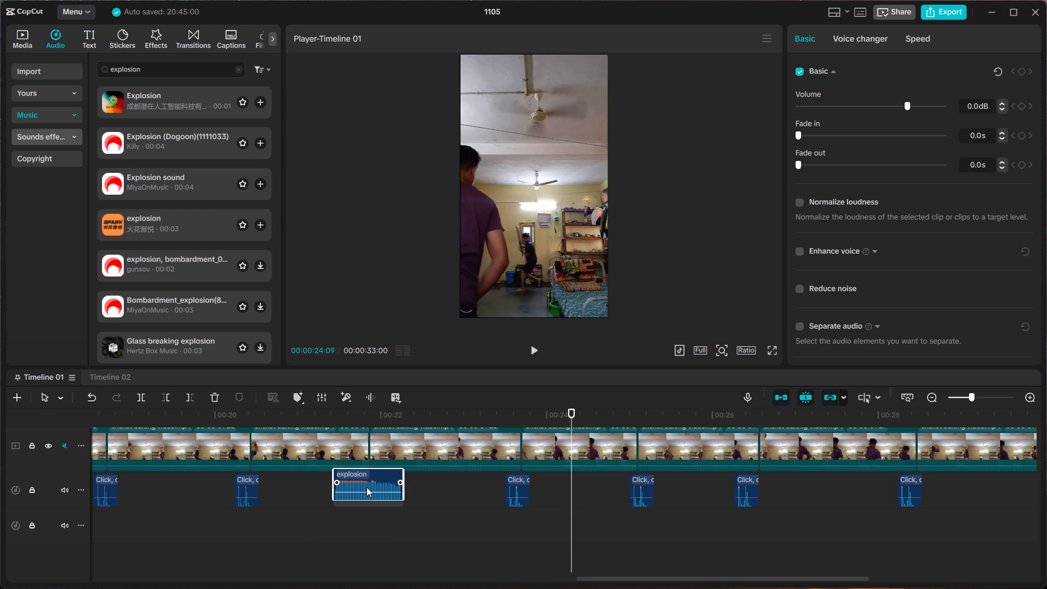
pyautogui.moveTo(366, 487); pyautogui.dragTo(366, 491)
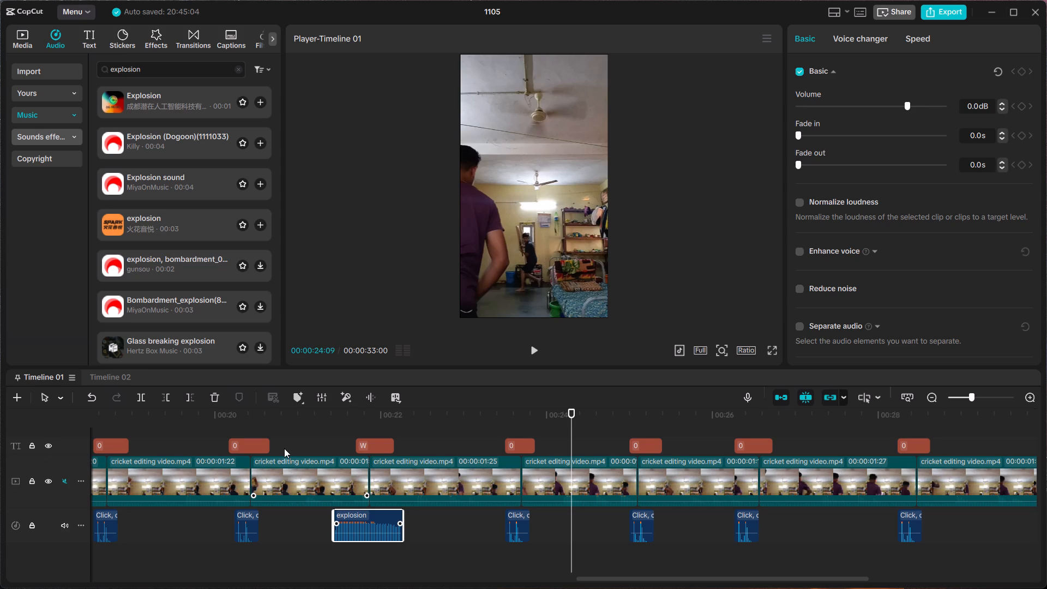
# Preview the W caption's section and shift the explosion clip slightly later, starting at about 00:00:21:19.
pyautogui.click(284, 440)
pyautogui.press('space')
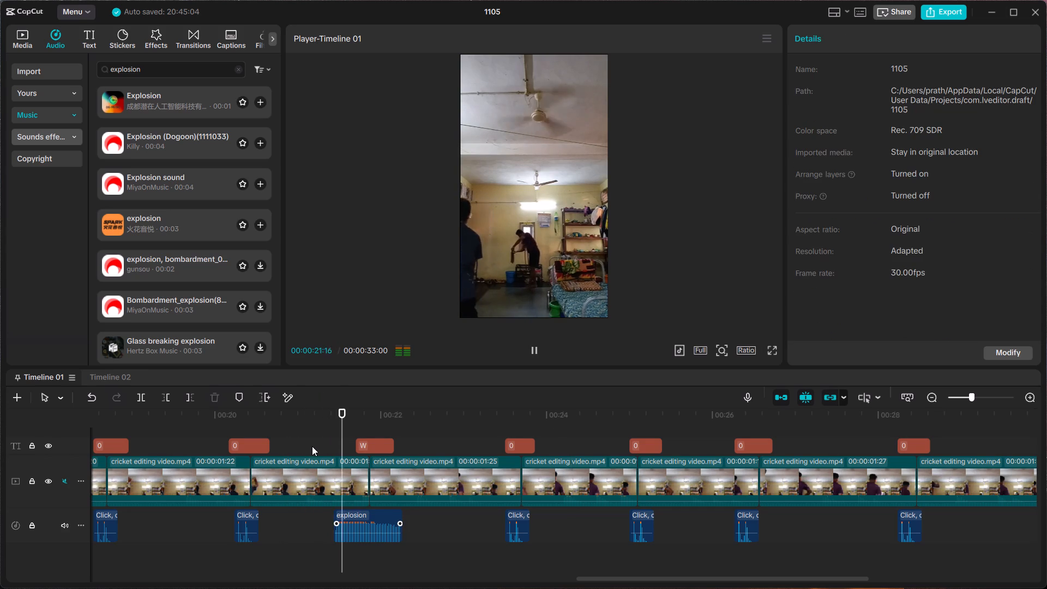
pyautogui.press('space')
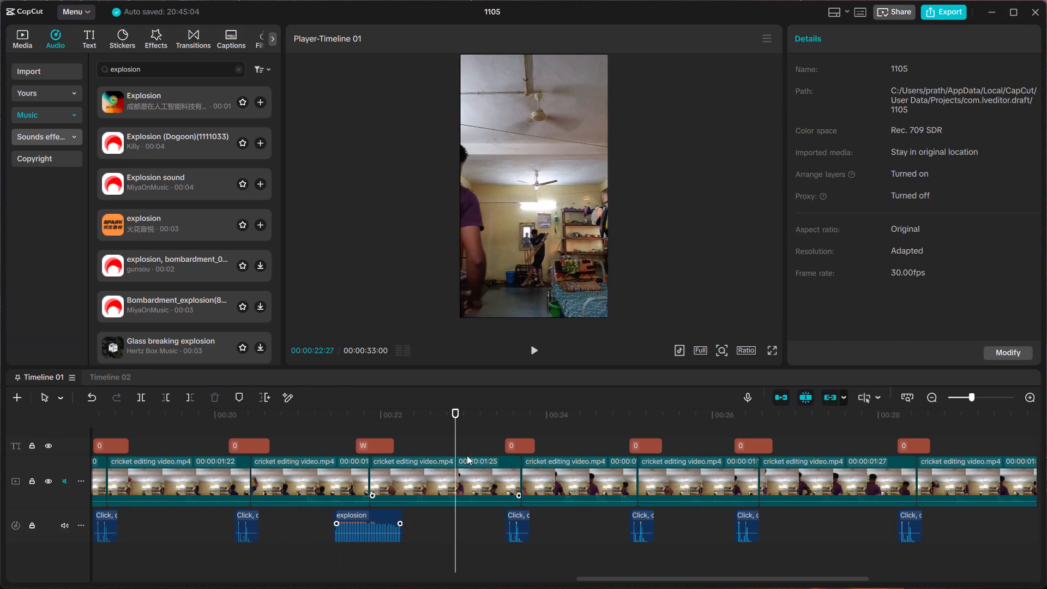
pyautogui.click(292, 437)
pyautogui.press('space')
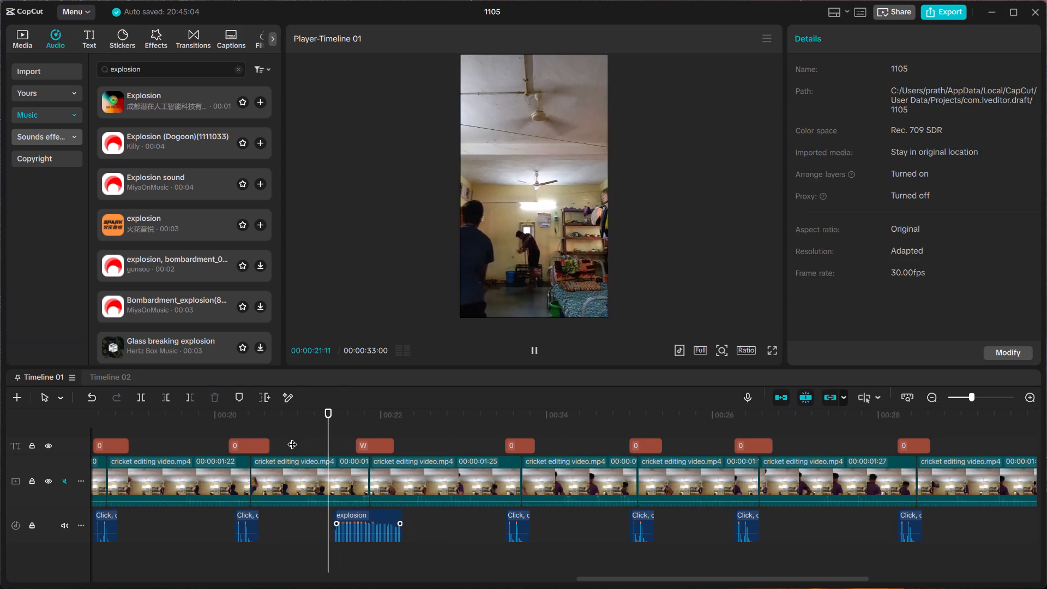
pyautogui.press('space')
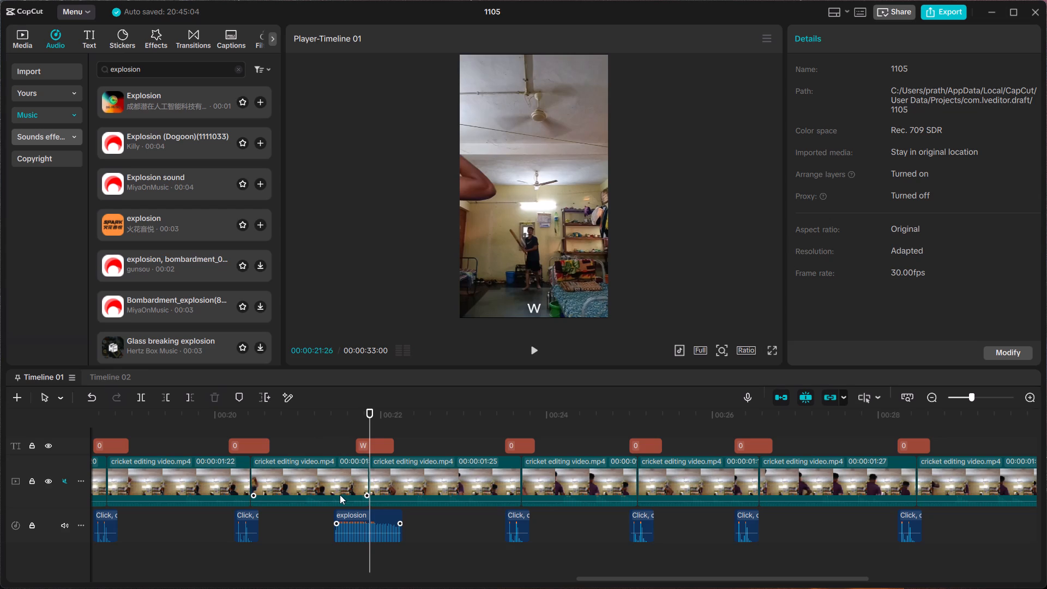
pyautogui.click(348, 520)
pyautogui.moveTo(348, 520); pyautogui.dragTo(358, 522)
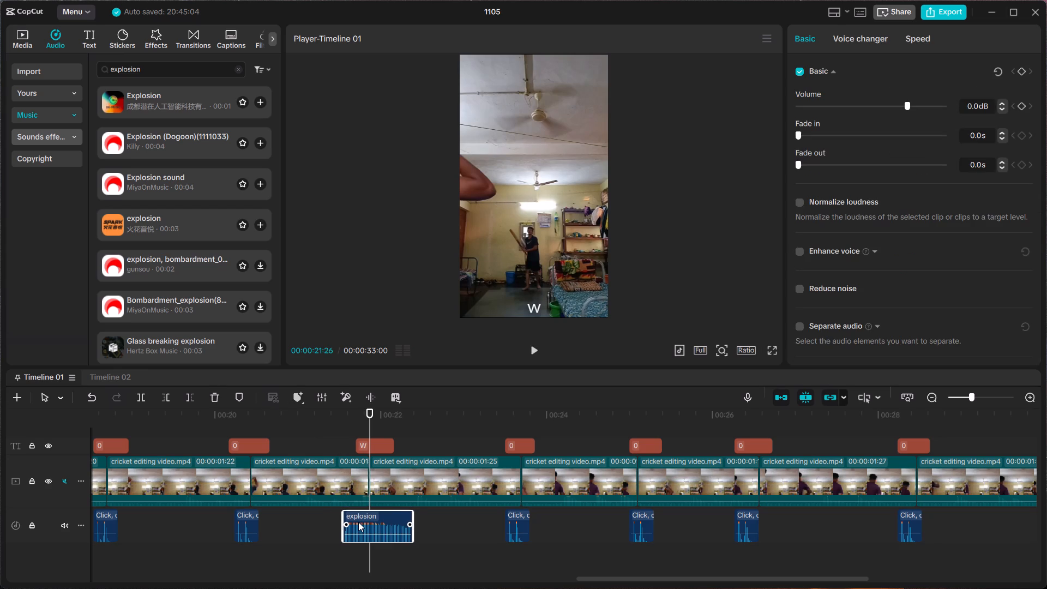
pyautogui.moveTo(358, 522); pyautogui.dragTo(363, 519)
# Play the W caption's section again and trim the explosion clip's end to about 00:00:22:09.
pyautogui.click(297, 433)
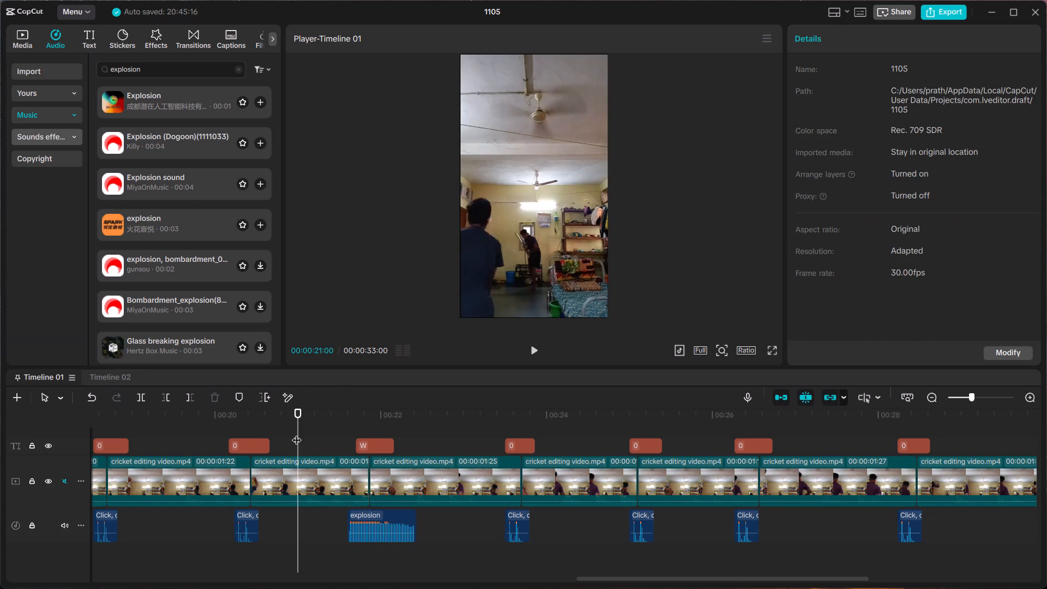
pyautogui.press('space')
pyautogui.press('space')
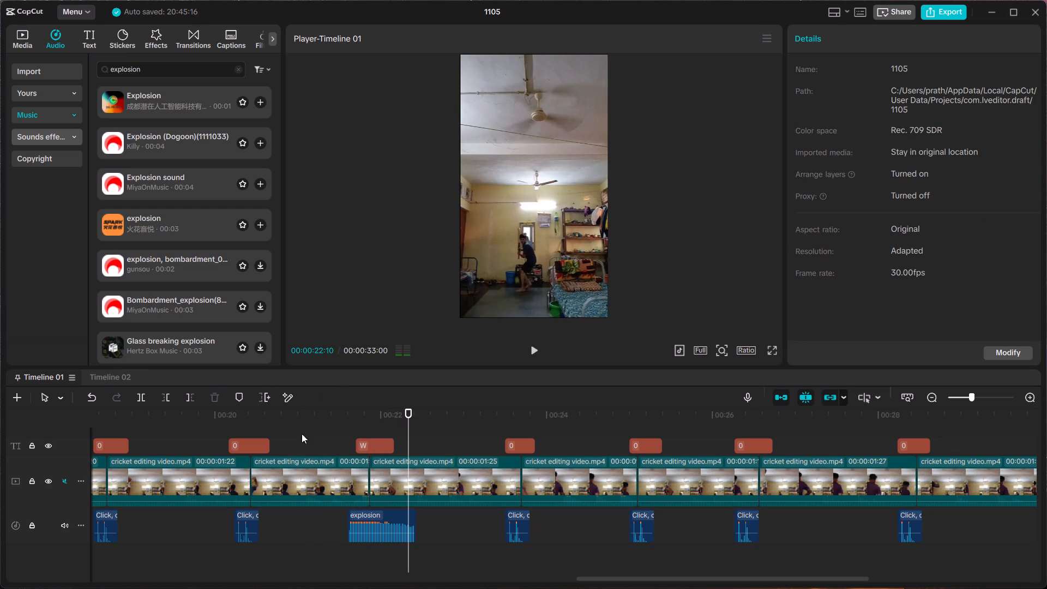
pyautogui.click(393, 520)
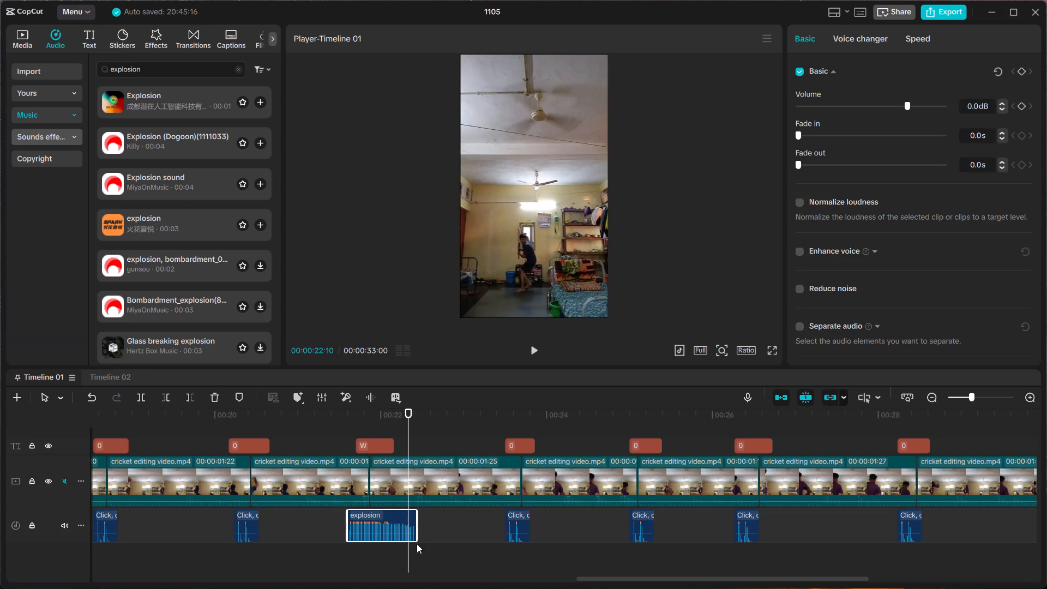
pyautogui.moveTo(414, 541); pyautogui.dragTo(398, 540)
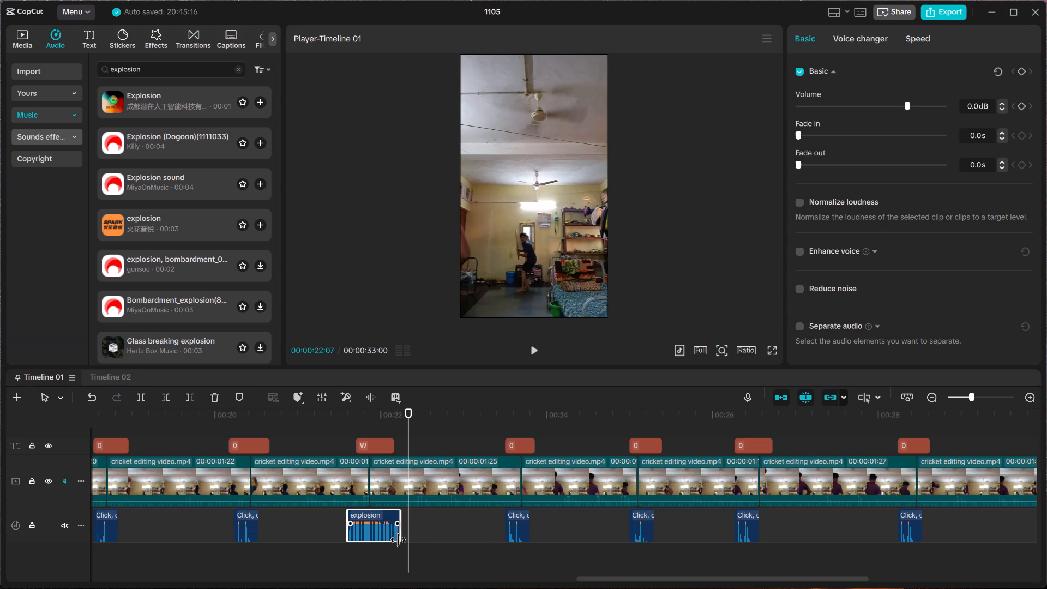
pyautogui.moveTo(398, 540); pyautogui.dragTo(406, 540)
pyautogui.click(439, 530)
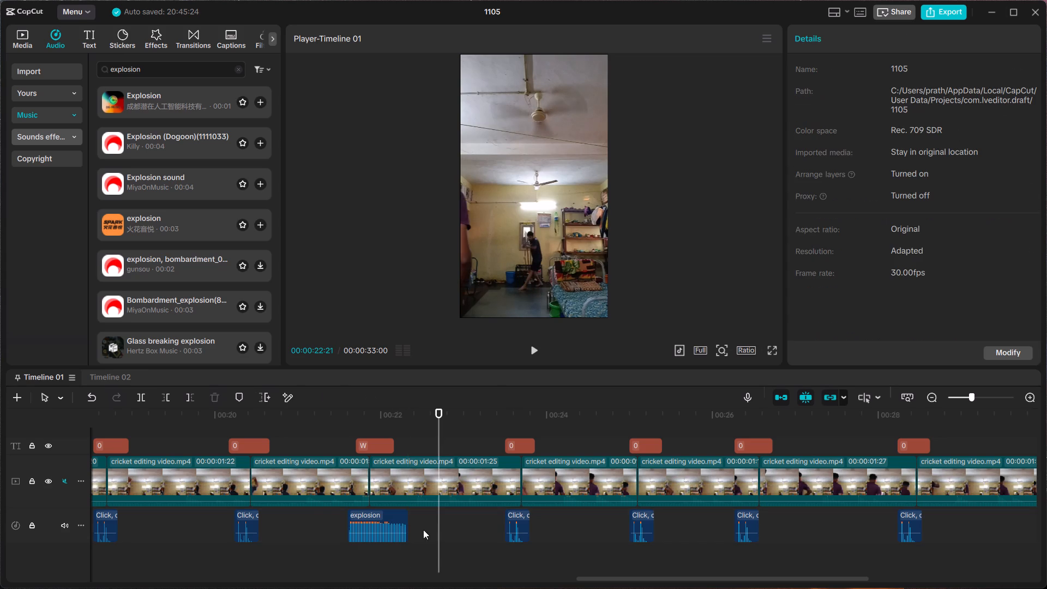
# Replay the explosion under the W caption and trim its end further, to about 00:00:22:06.
pyautogui.click(310, 495)
pyautogui.click(314, 506)
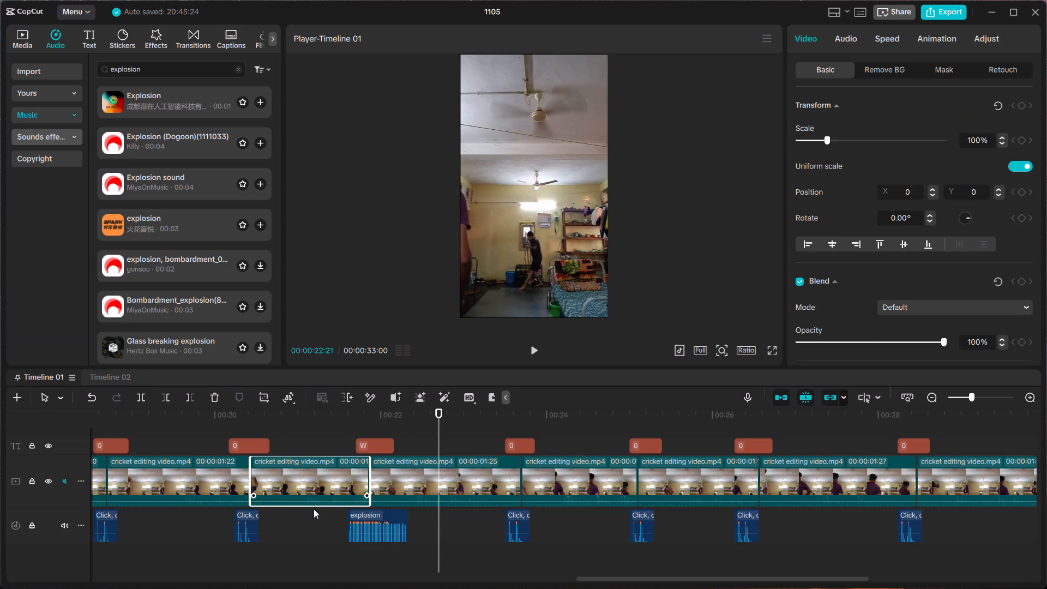
pyautogui.click(314, 515)
pyautogui.press('space')
pyautogui.press('space')
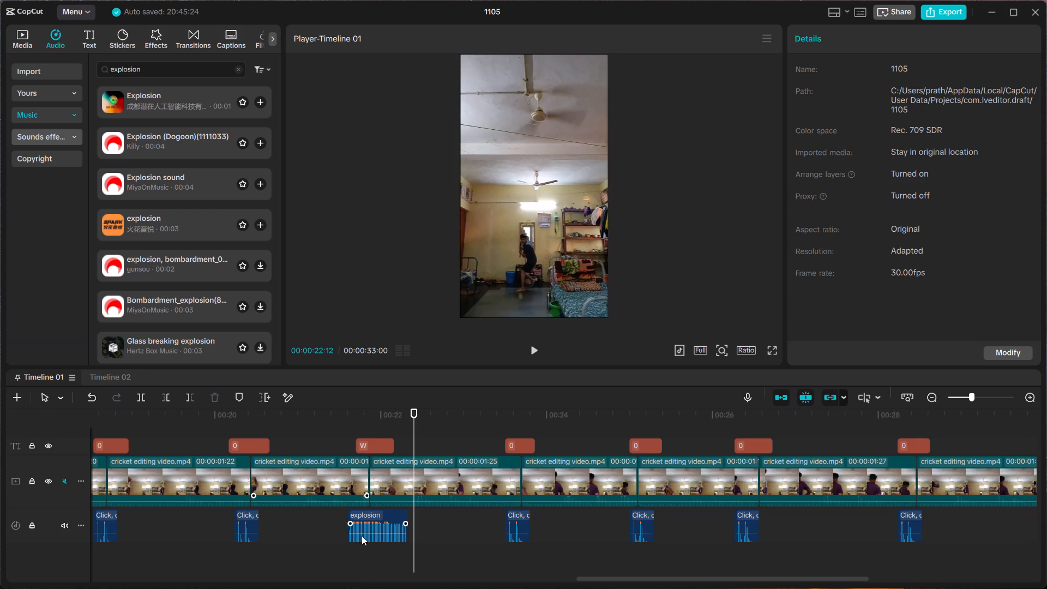
pyautogui.click(376, 534)
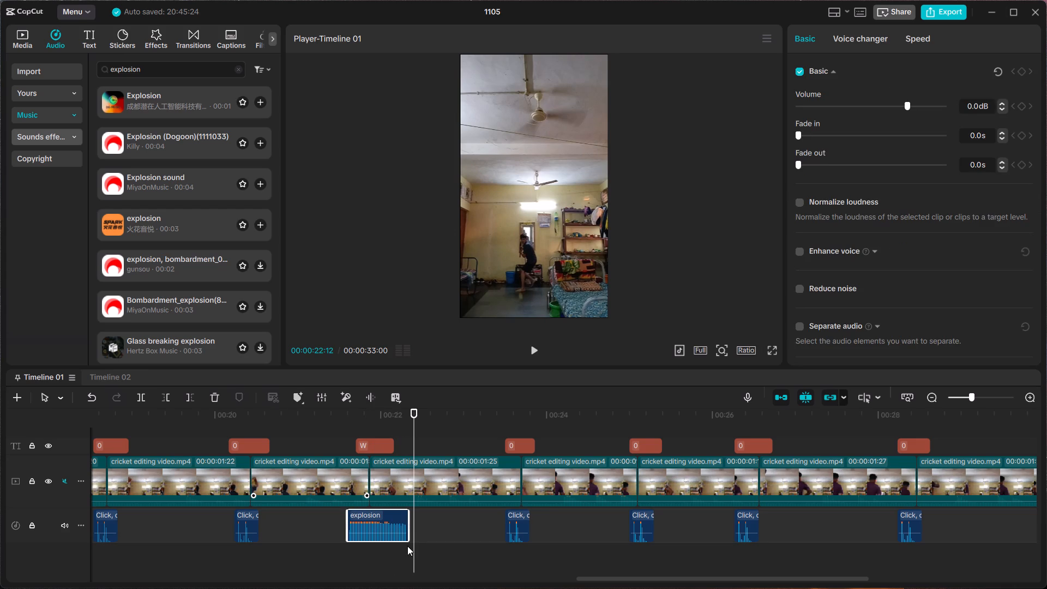
pyautogui.moveTo(406, 540); pyautogui.dragTo(399, 539)
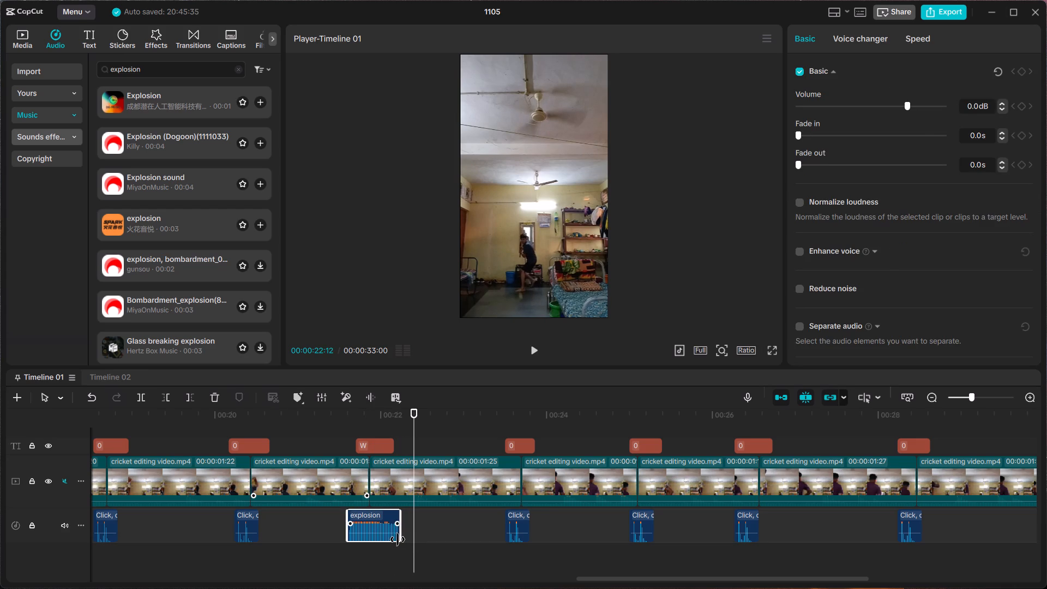
pyautogui.click(391, 543)
# Review the W caption's explosion and the whole video from the start to check the sound effects against the captions.
pyautogui.click(316, 522)
pyautogui.press('space')
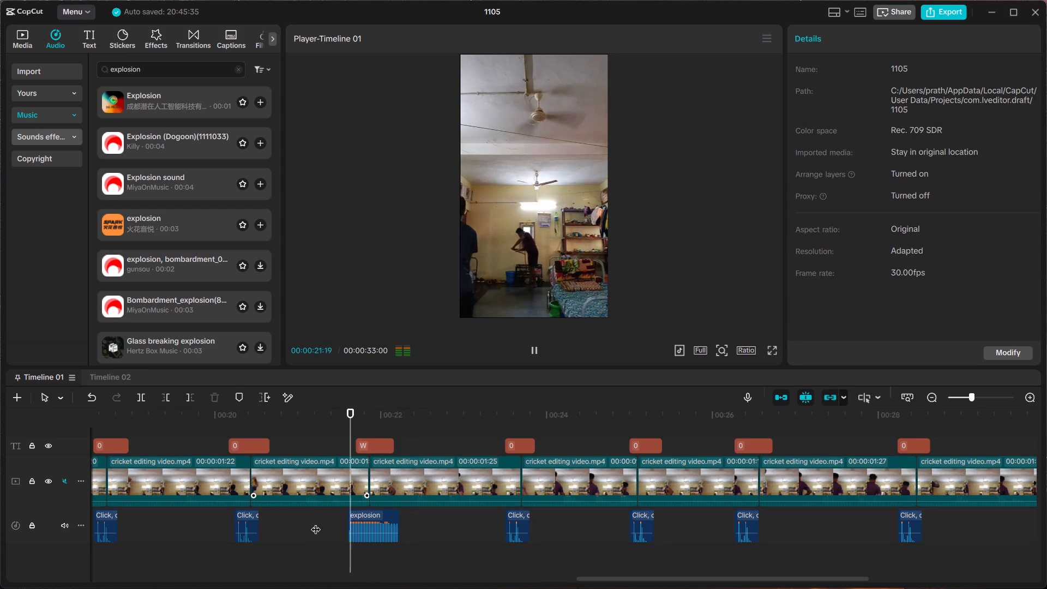
pyautogui.press('space')
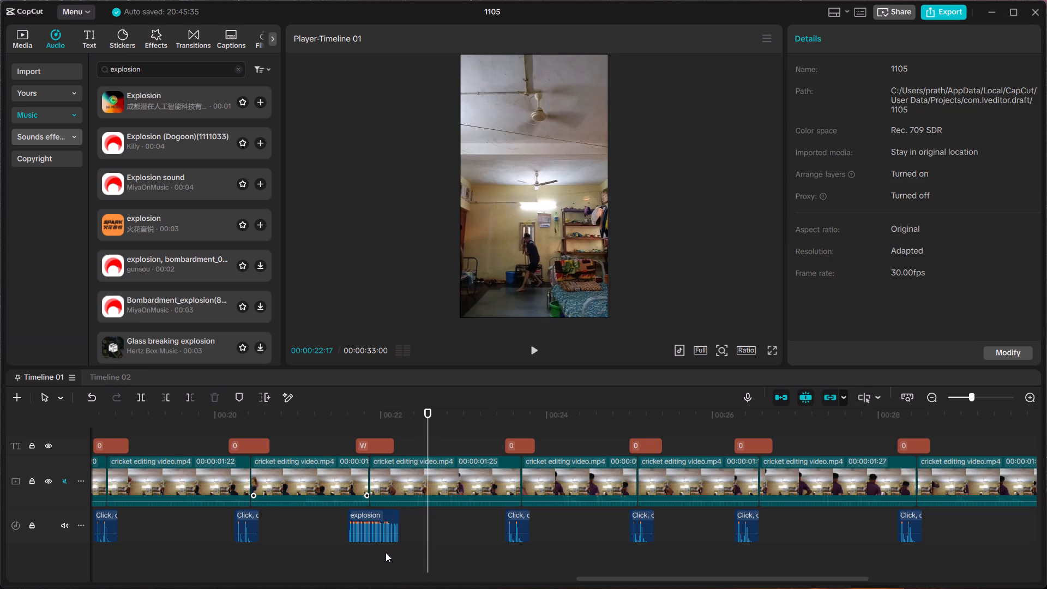
pyautogui.click(386, 553)
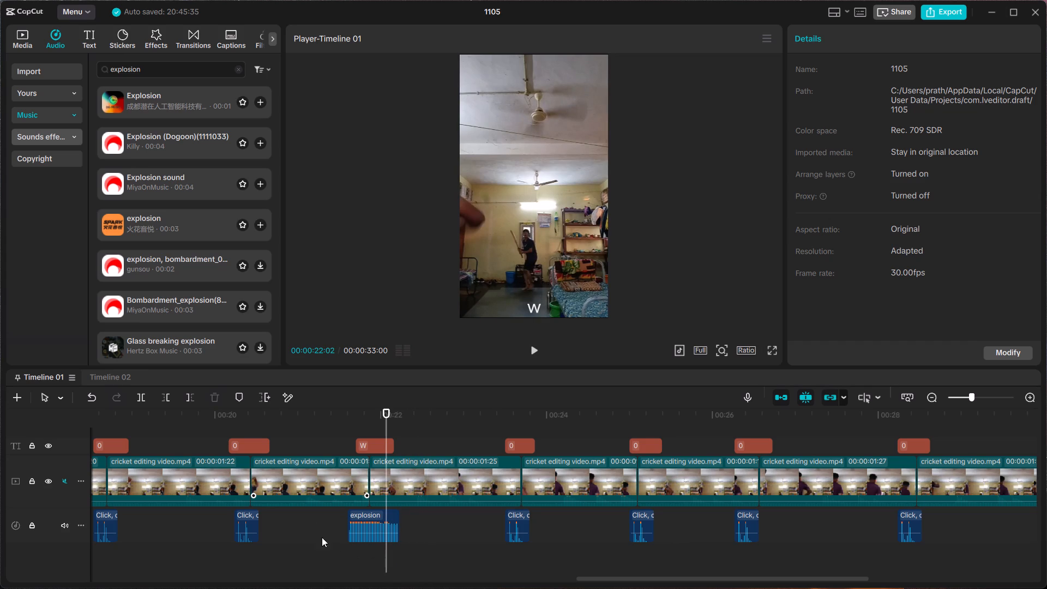
pyautogui.click(318, 533)
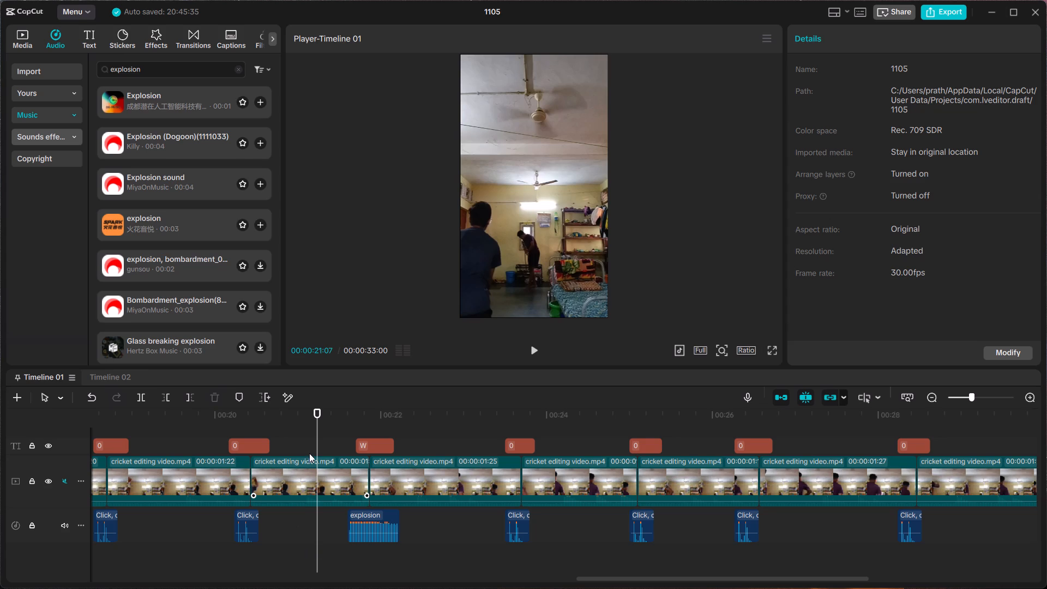
pyautogui.moveTo(322, 438); pyautogui.dragTo(290, 440)
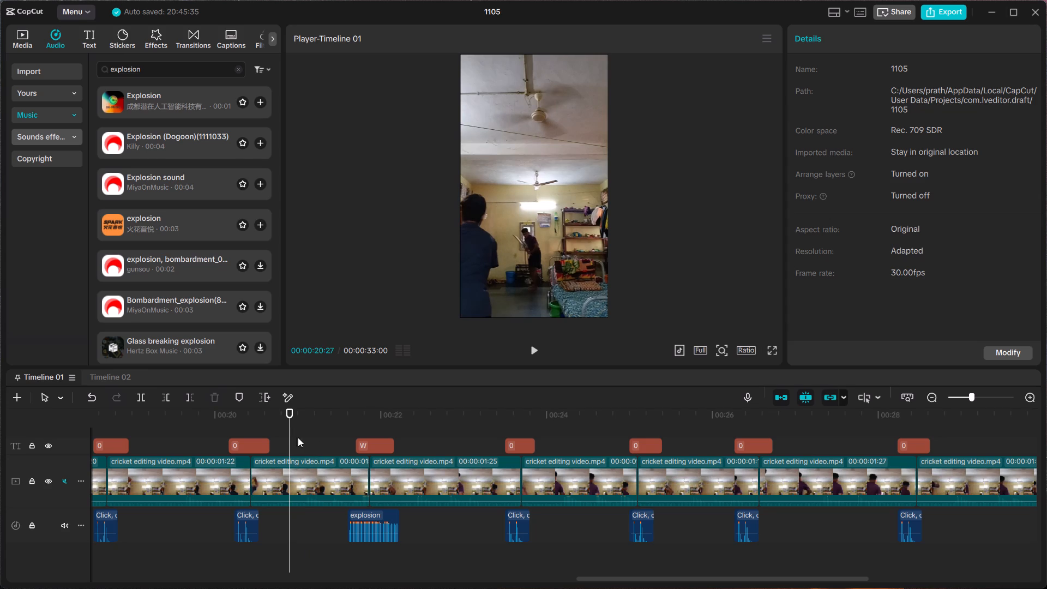
pyautogui.moveTo(292, 437); pyautogui.dragTo(0, 430)
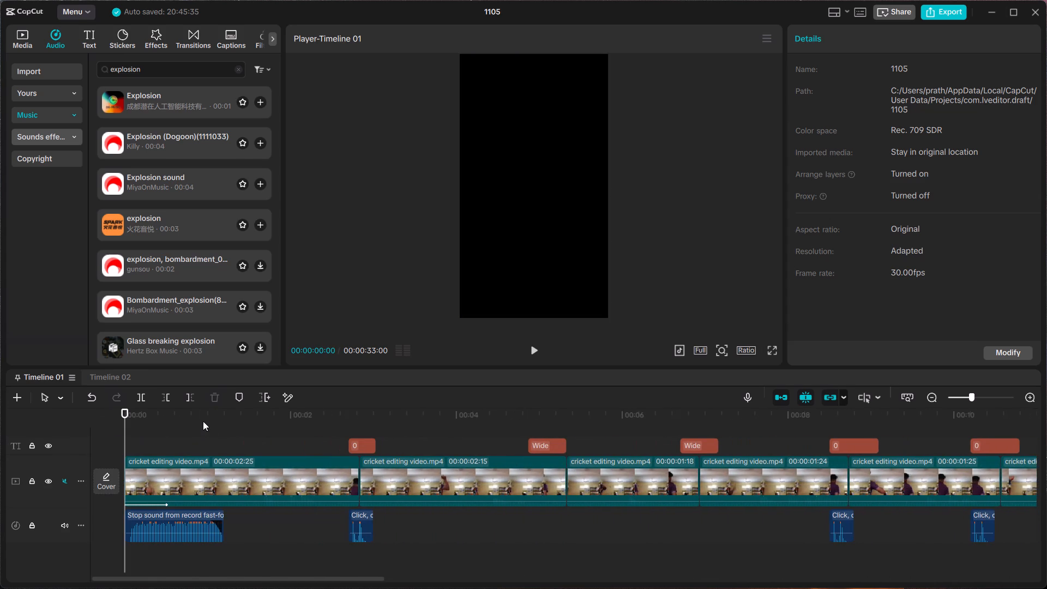
pyautogui.click(535, 353)
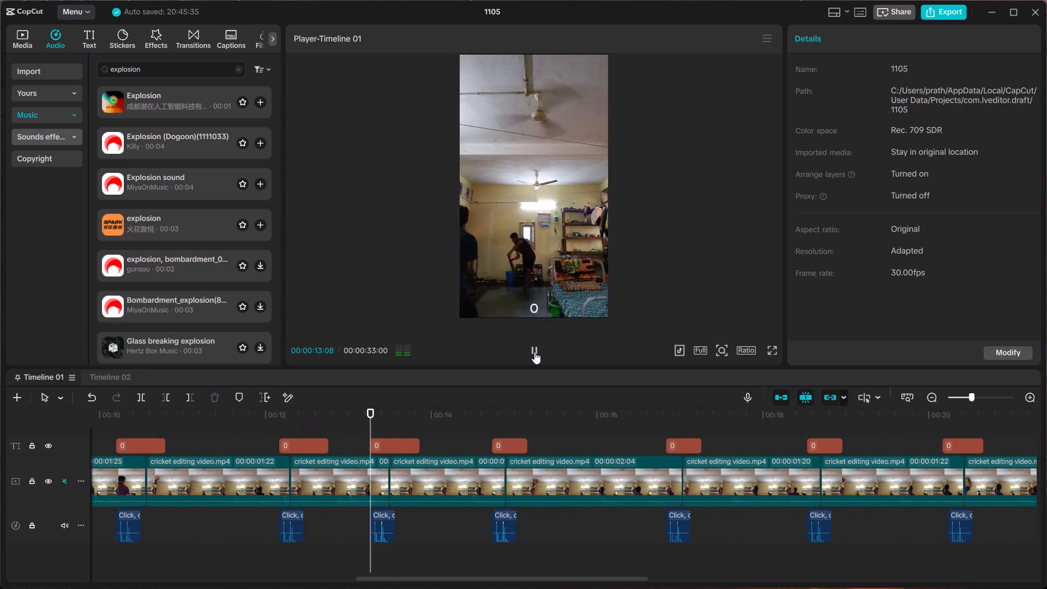
pyautogui.click(468, 442)
pyautogui.moveTo(469, 436); pyautogui.dragTo(1, 416)
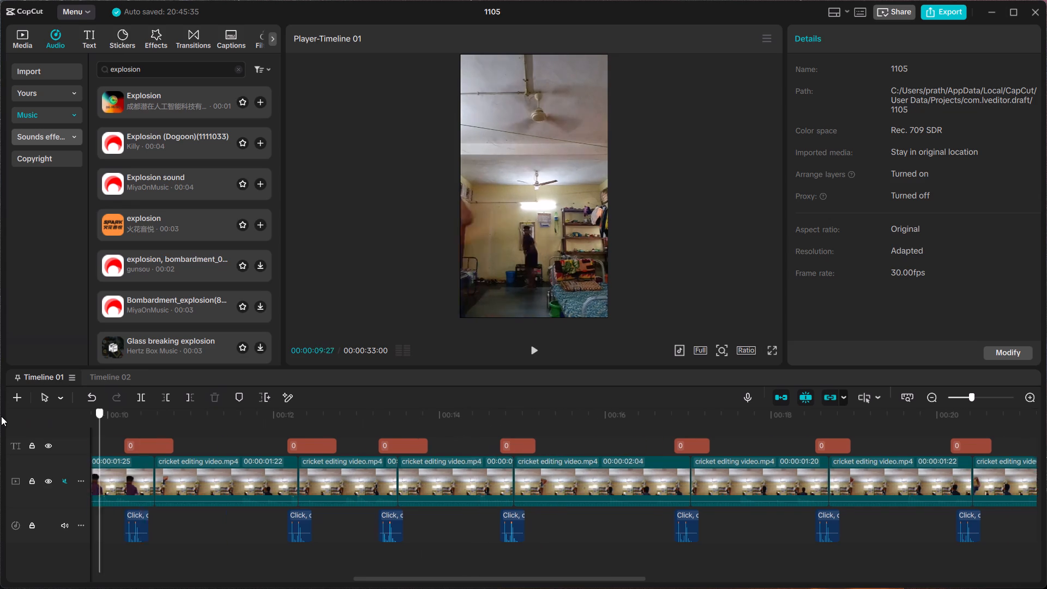
pyautogui.moveTo(1, 416); pyautogui.dragTo(0, 411)
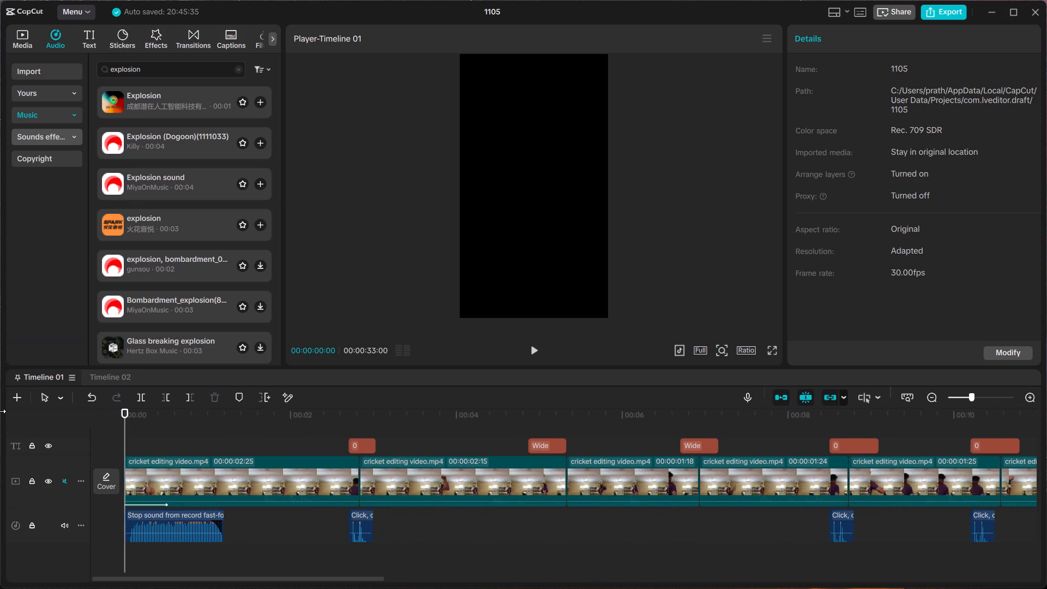
pyautogui.press('space')
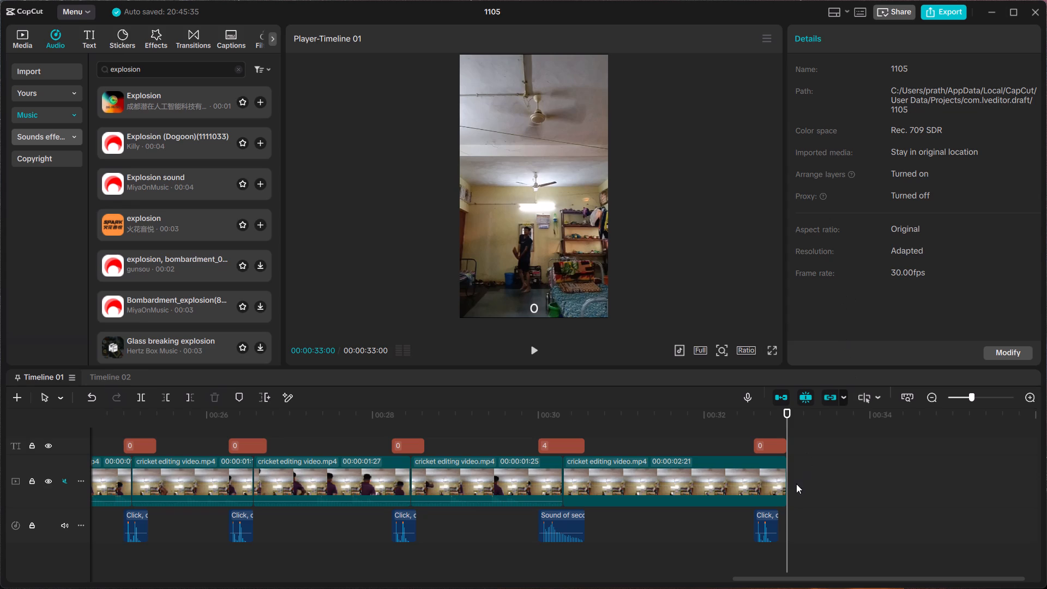
pyautogui.moveTo(789, 486); pyautogui.dragTo(0, 498)
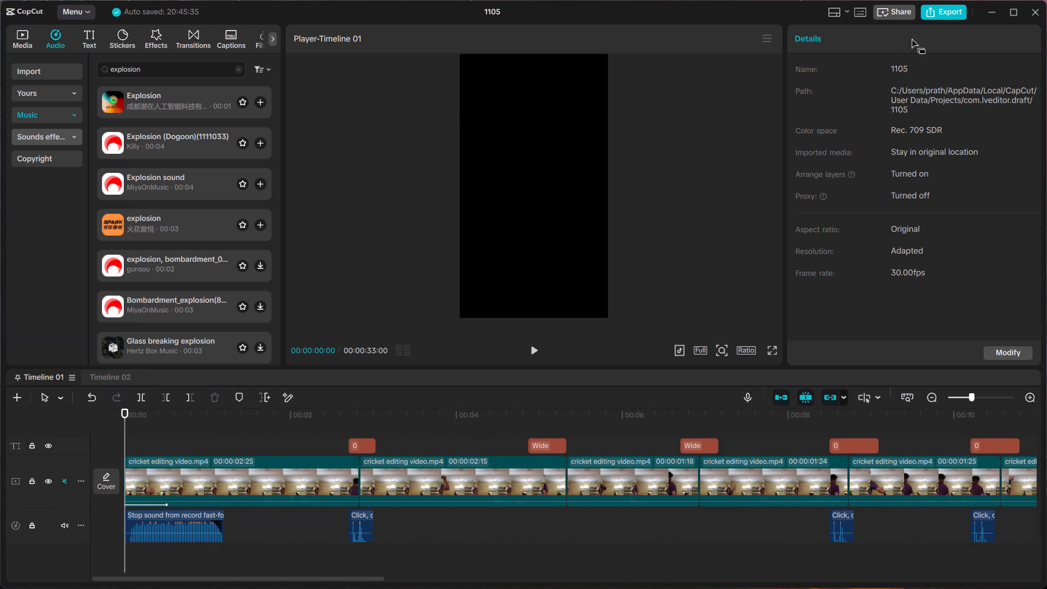
# Open the export settings for the video and enable watermark removal, agreeing to its terms of service.
pyautogui.click(946, 12)
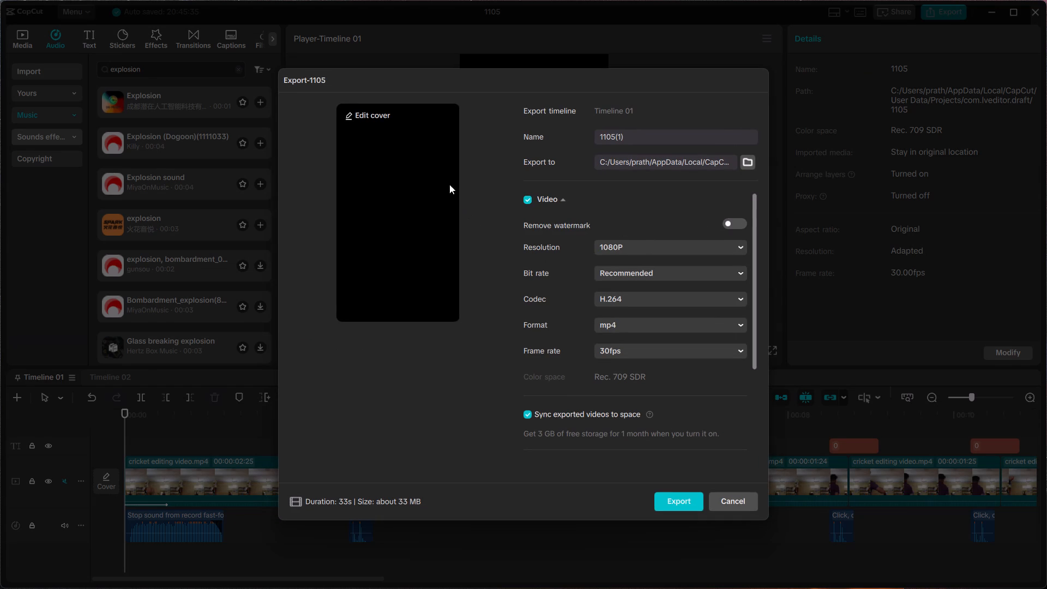
pyautogui.click(735, 225)
pyautogui.click(553, 364)
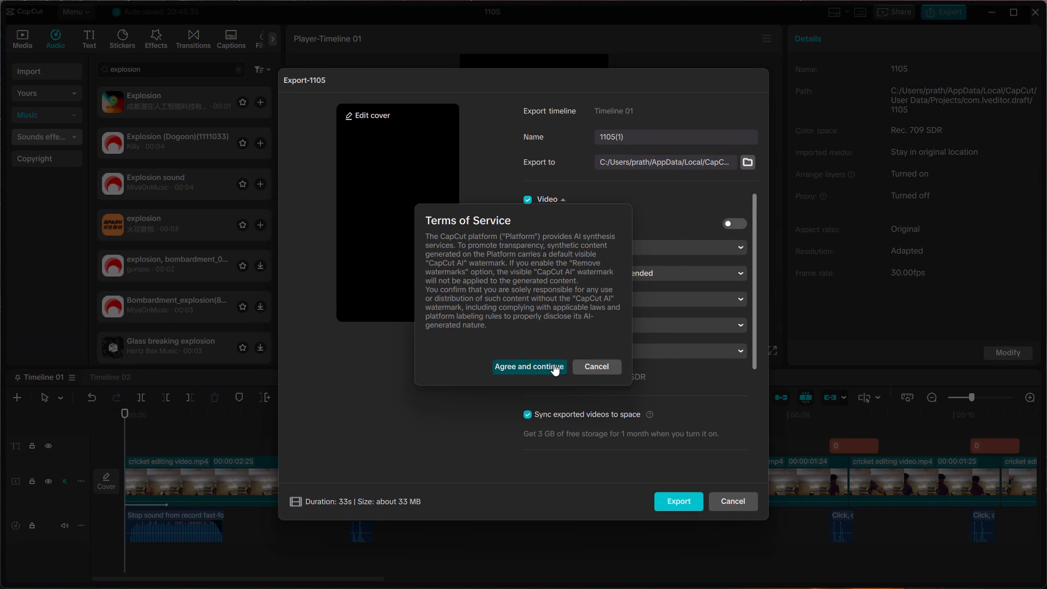
pyautogui.scroll(-1, 634, 214)
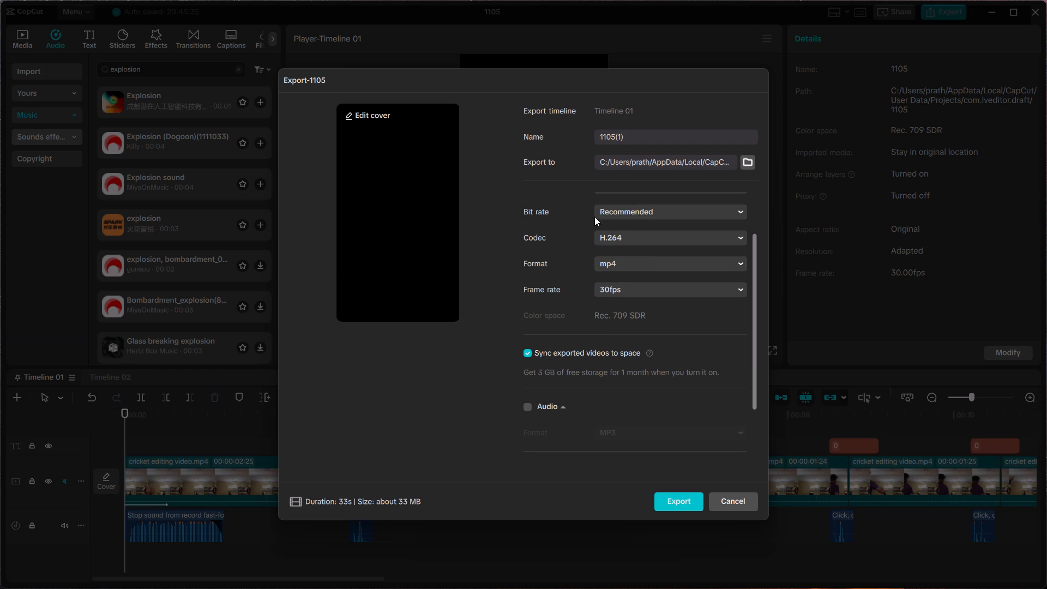
pyautogui.scroll(4, 497, 220)
pyautogui.scroll(3, 562, 256)
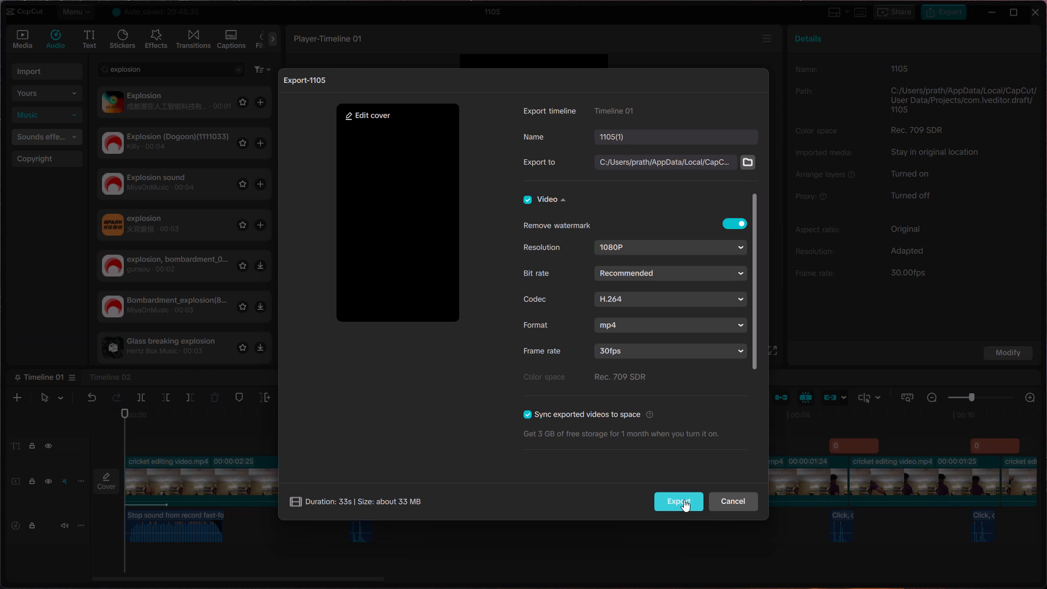
# Set the export resolution to 4K, keep the frame rate at 30fps, and export the video as 1105(1).
pyautogui.click(719, 253)
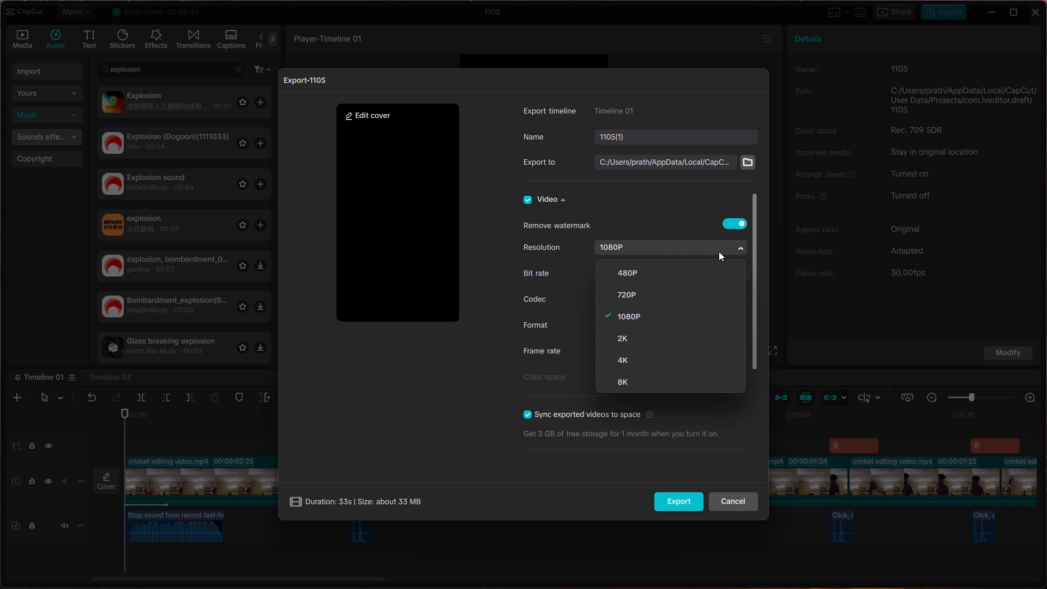
pyautogui.click(634, 363)
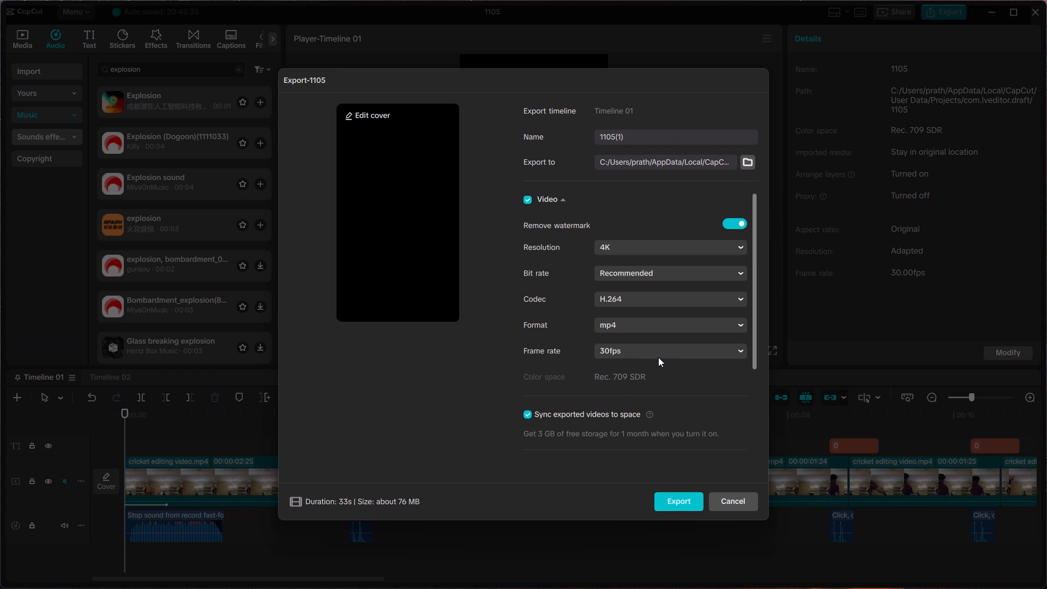
pyautogui.click(658, 352)
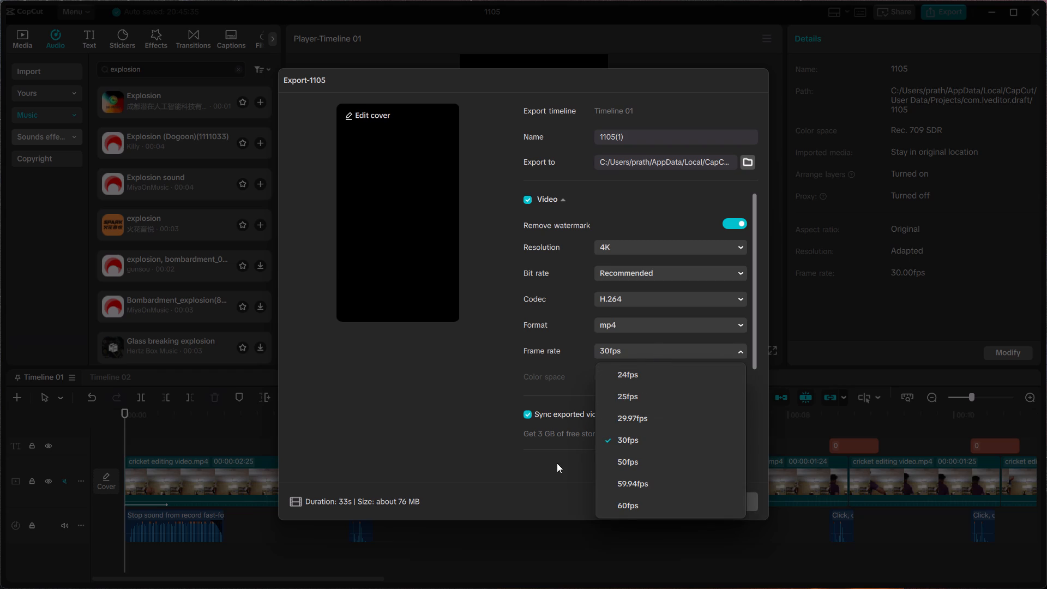
pyautogui.click(556, 463)
pyautogui.click(685, 498)
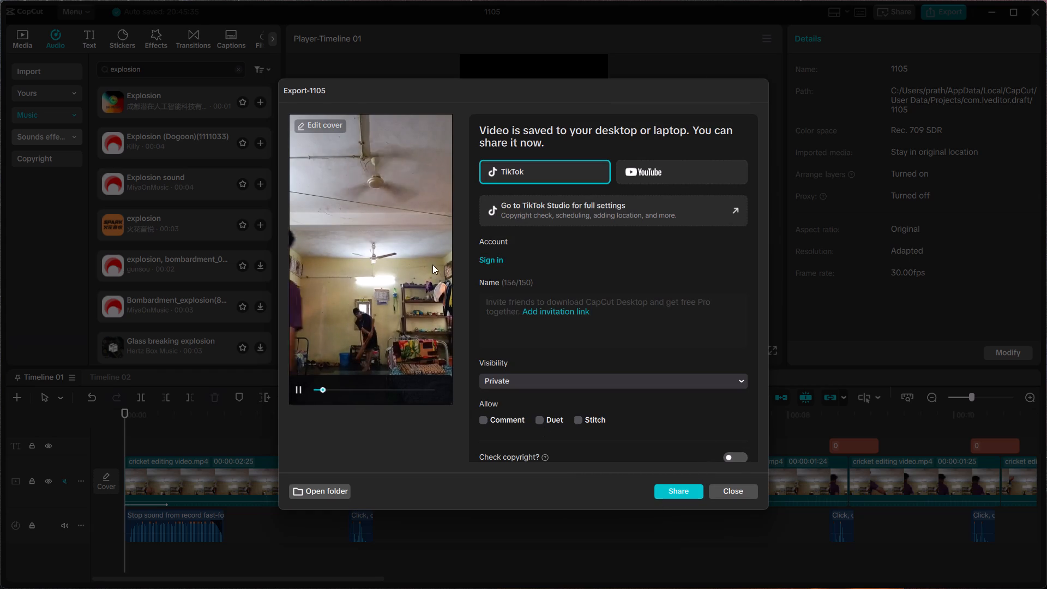
# Look through the TikTok and YouTube sharing options offered for the exported video.
pyautogui.click(657, 178)
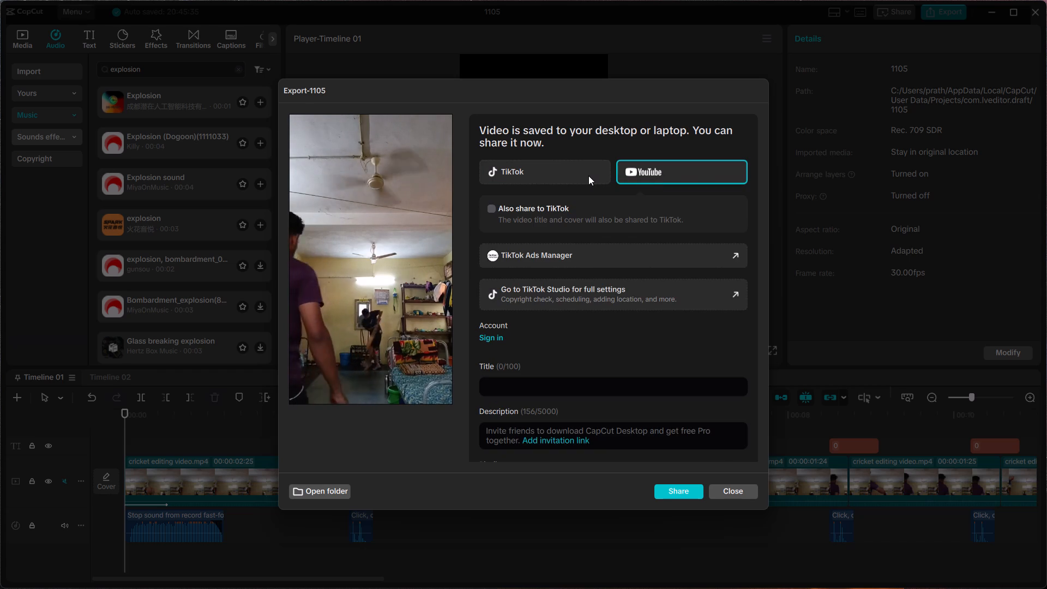
pyautogui.click(588, 176)
pyautogui.click(638, 177)
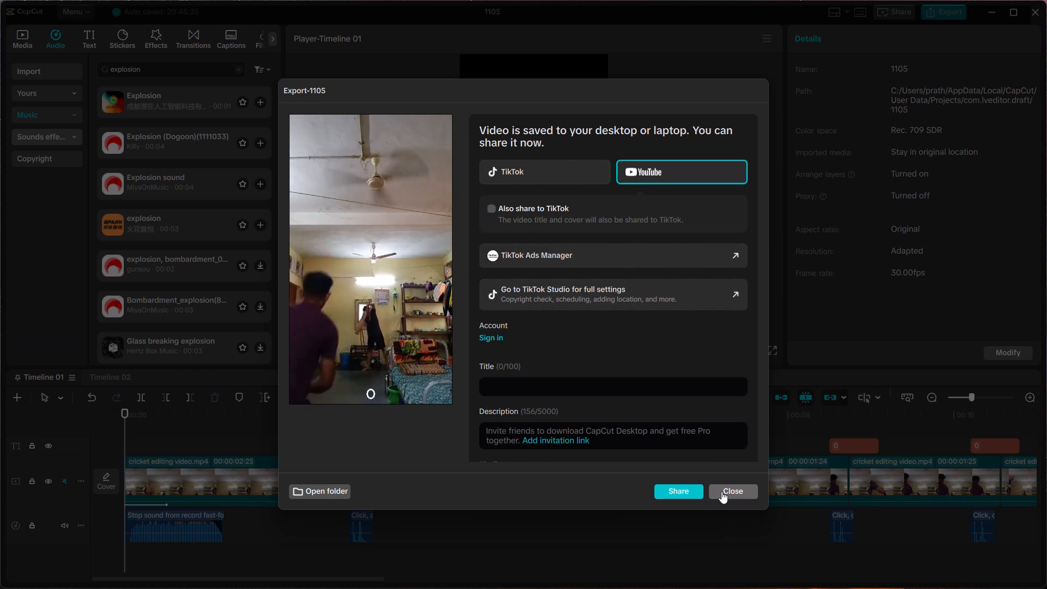
pyautogui.scroll(-5, 675, 350)
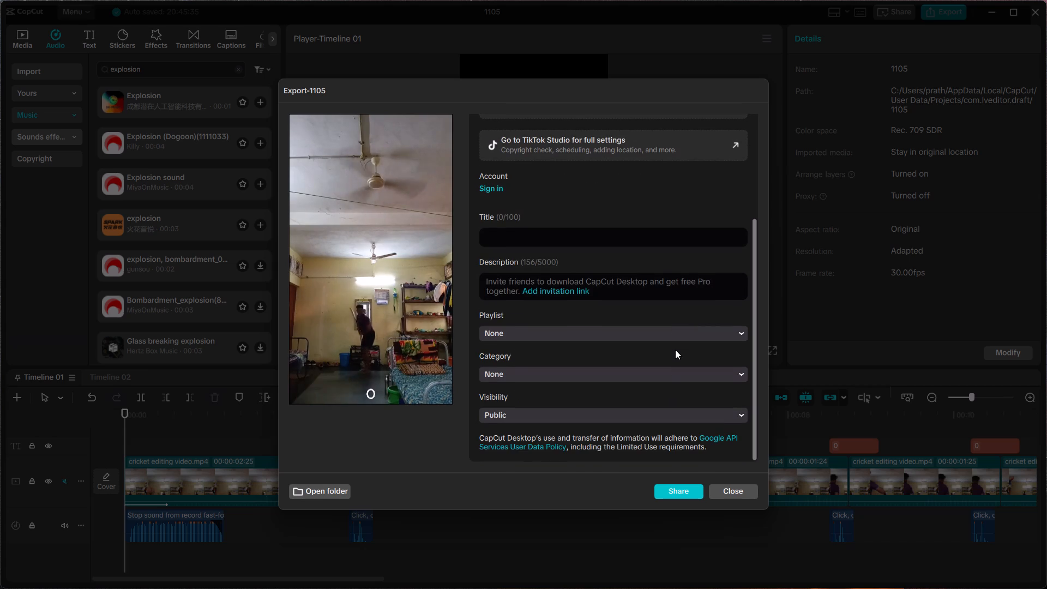
pyautogui.scroll(-1, 675, 350)
# Open the folder containing the exported video, then close the export dialog and minimize CapCut to return to that folder.
pyautogui.click(316, 494)
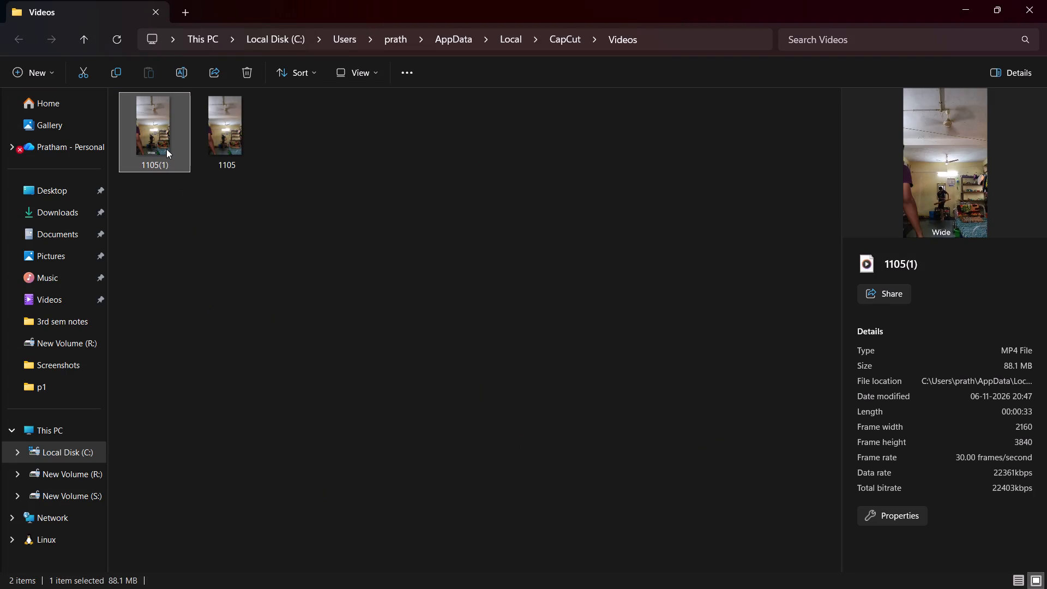
pyautogui.hotkey('alt', 'Tab')
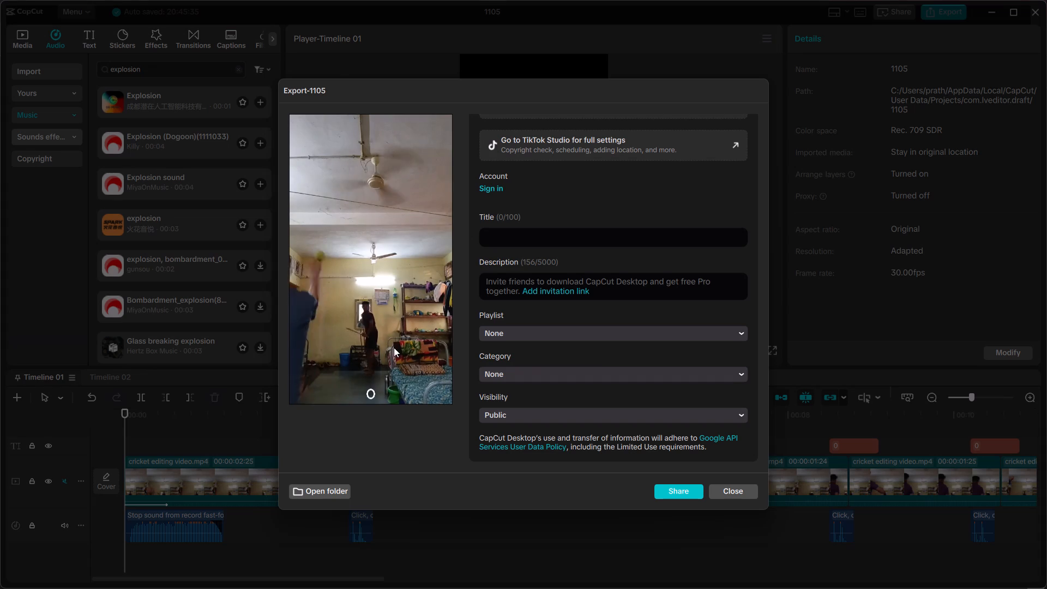
pyautogui.click(730, 494)
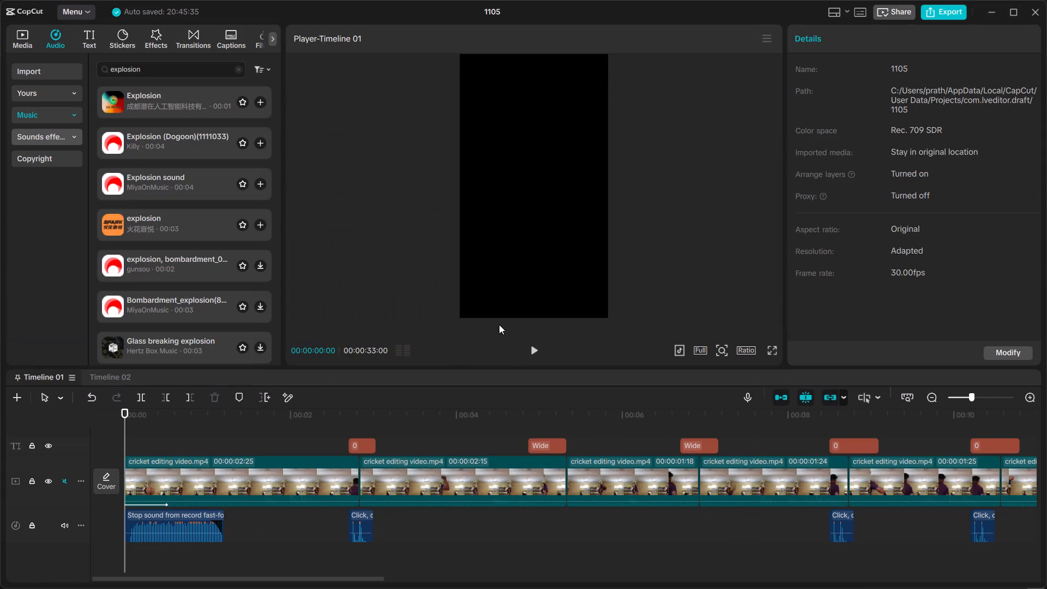
pyautogui.click(993, 22)
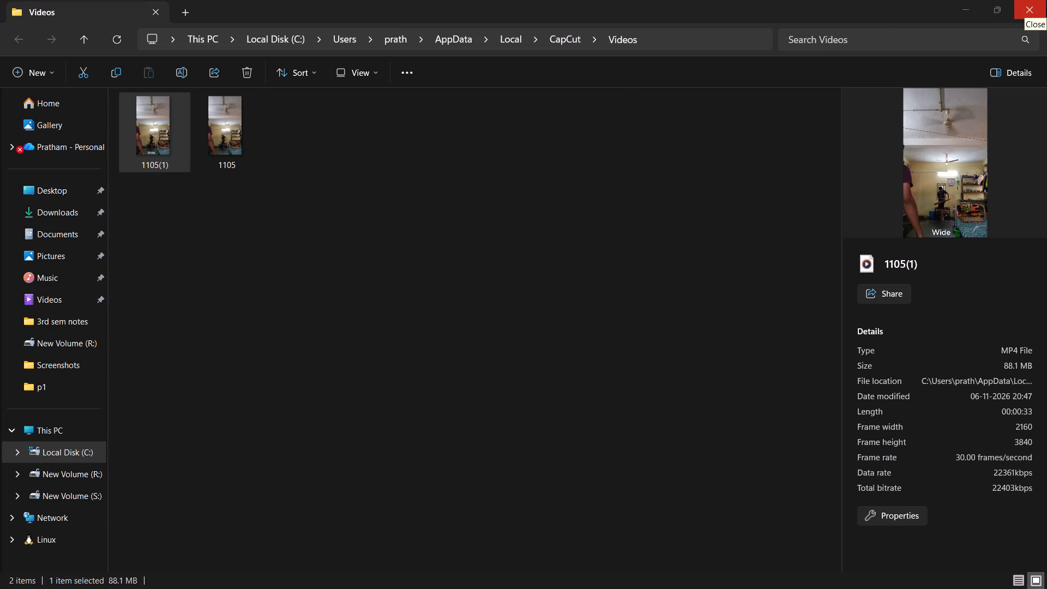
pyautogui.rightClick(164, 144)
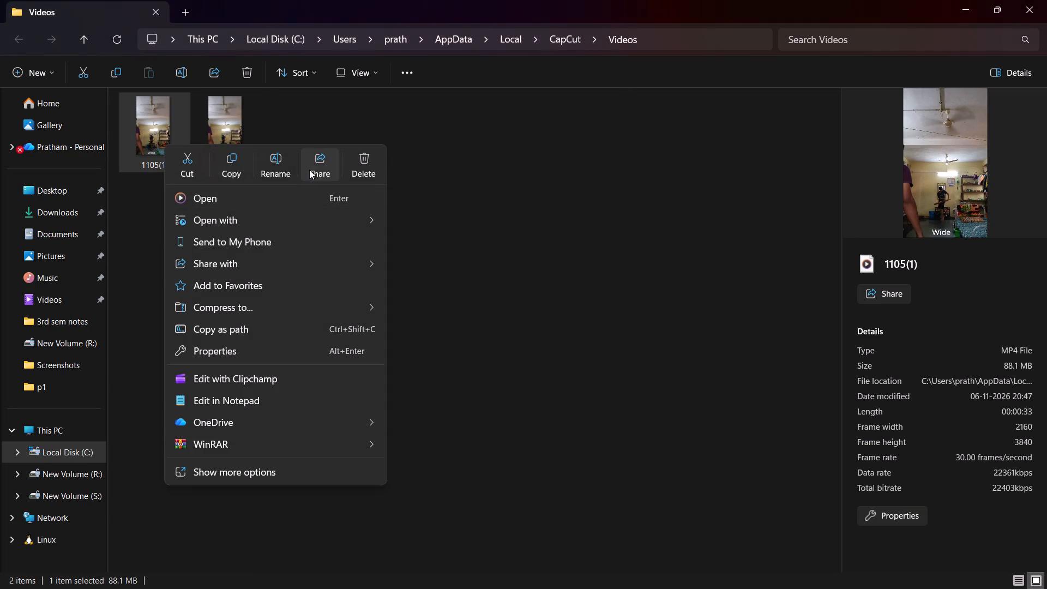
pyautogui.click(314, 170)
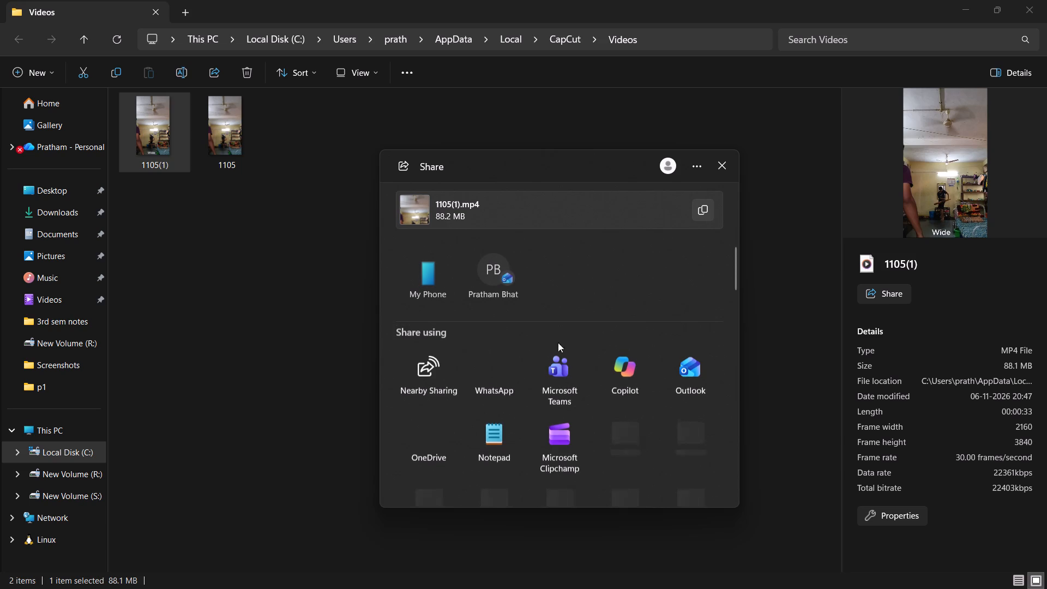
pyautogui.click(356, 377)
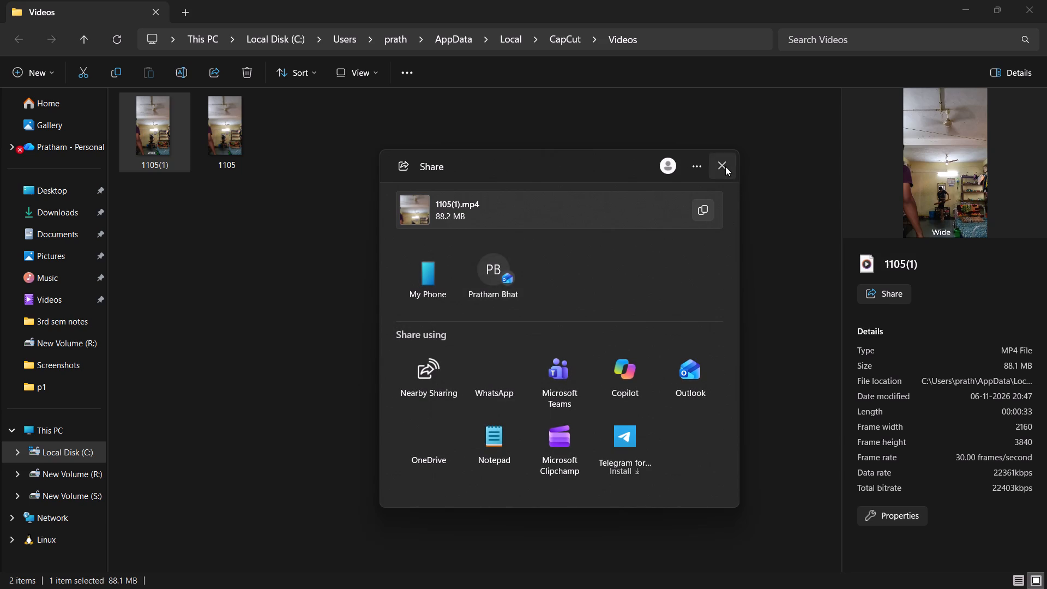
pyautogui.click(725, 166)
# Minimize the Videos folder window and launch WhatsApp from the desktop.
pyautogui.click(958, 11)
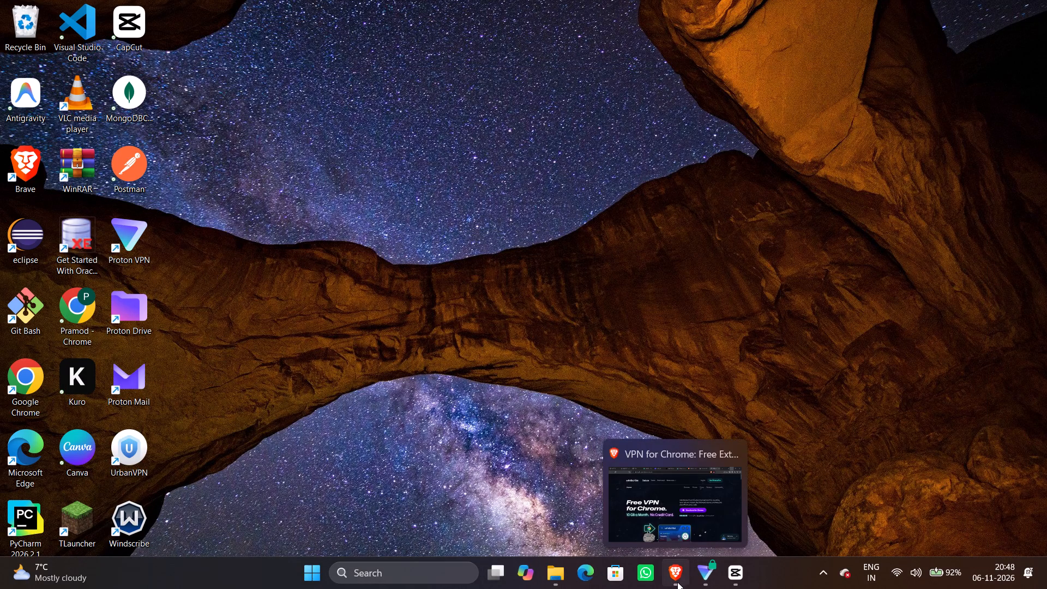
pyautogui.click(653, 581)
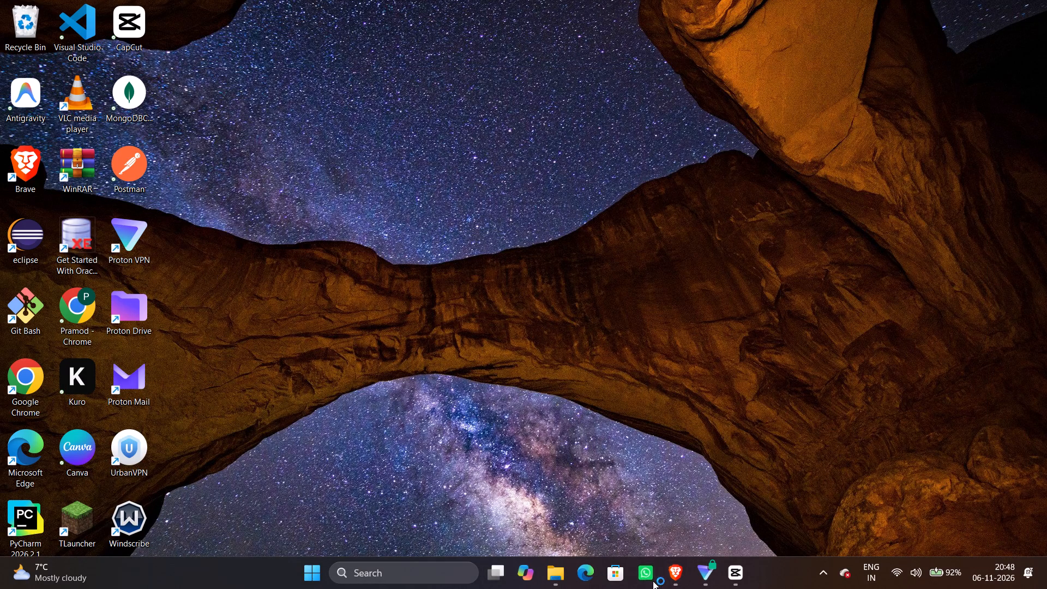
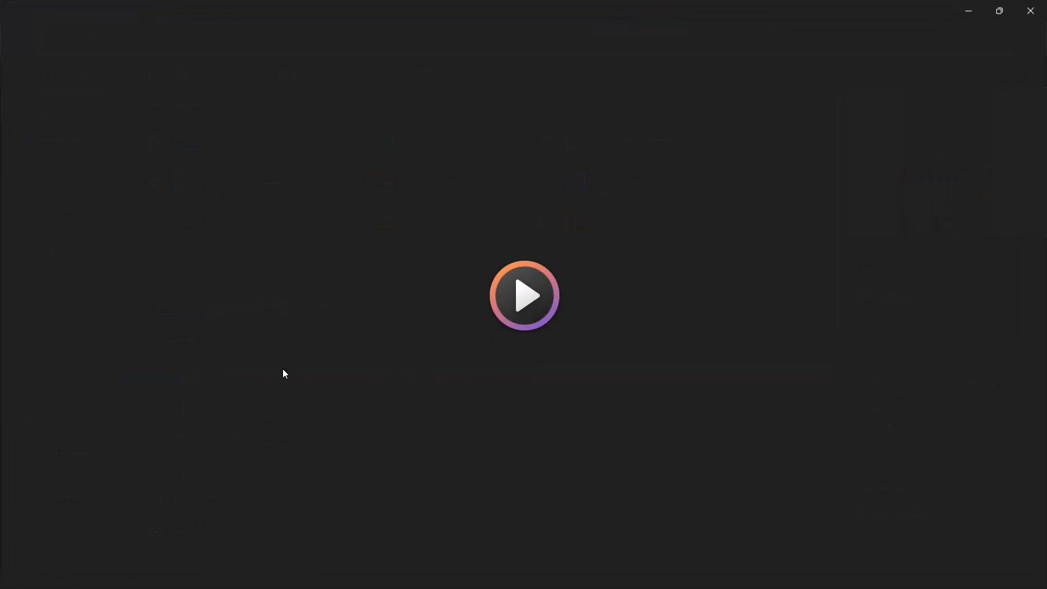
# Close the media player and bring up the file actions for the 1105 video in the recent files.
pyautogui.click(1046, 0)
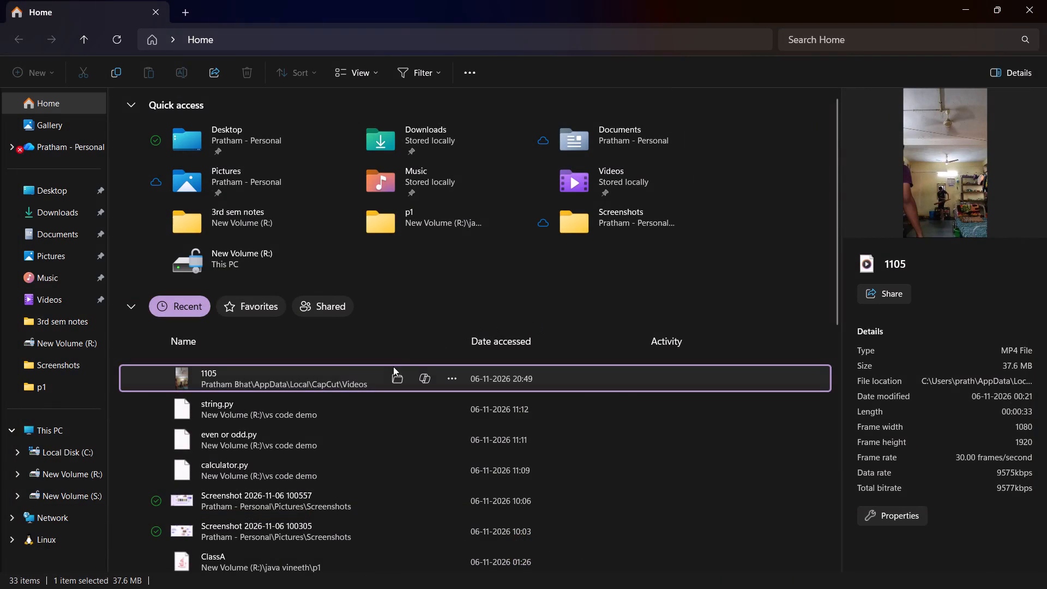
pyautogui.rightClick(294, 374)
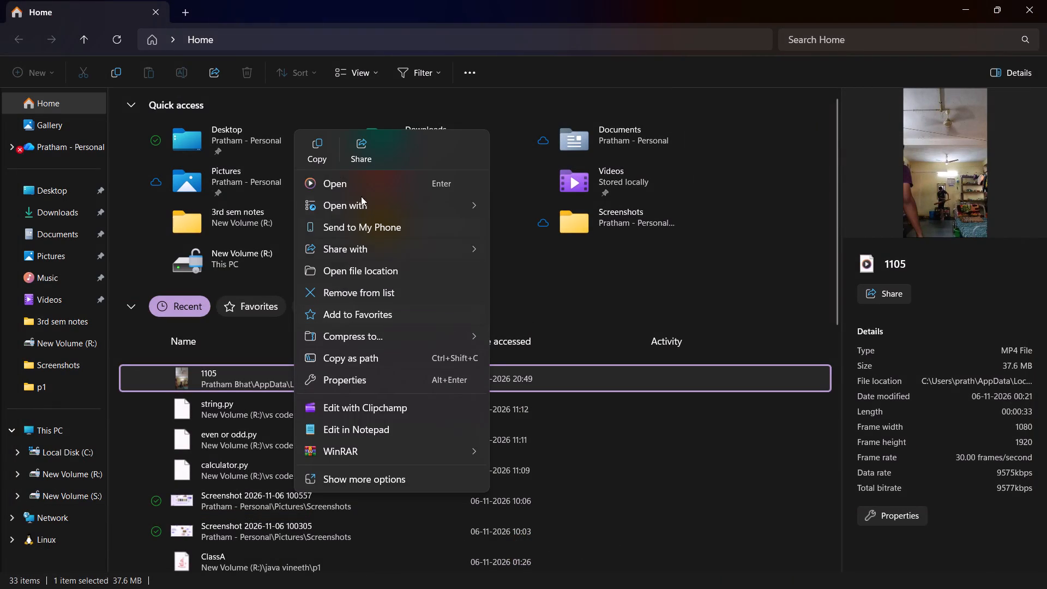
# Open the 1105 video with VLC media player and bring the player forward to check its playback.
pyautogui.click(363, 201)
pyautogui.click(534, 294)
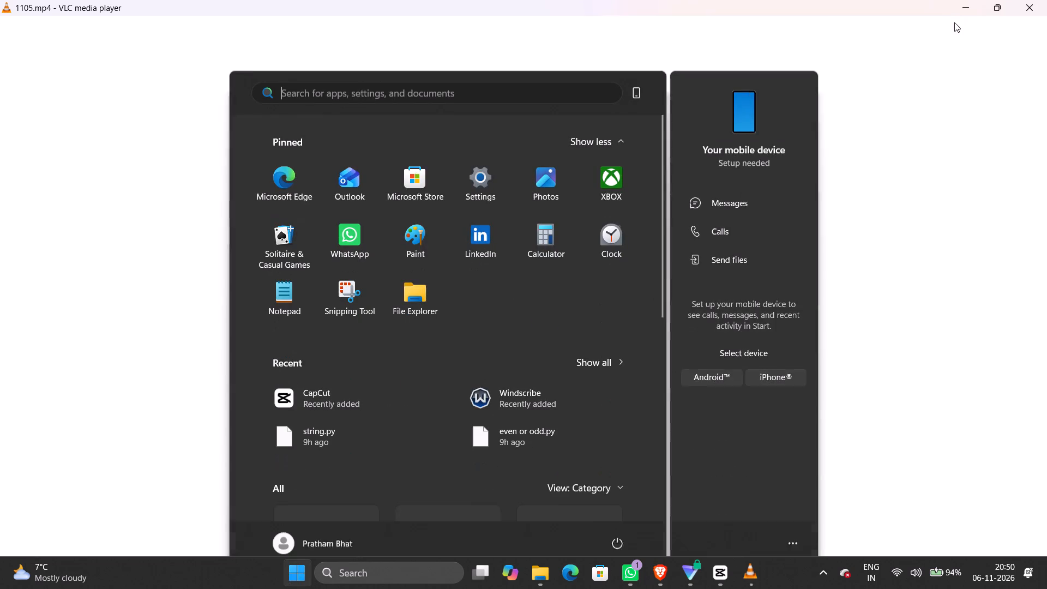
pyautogui.click(870, 107)
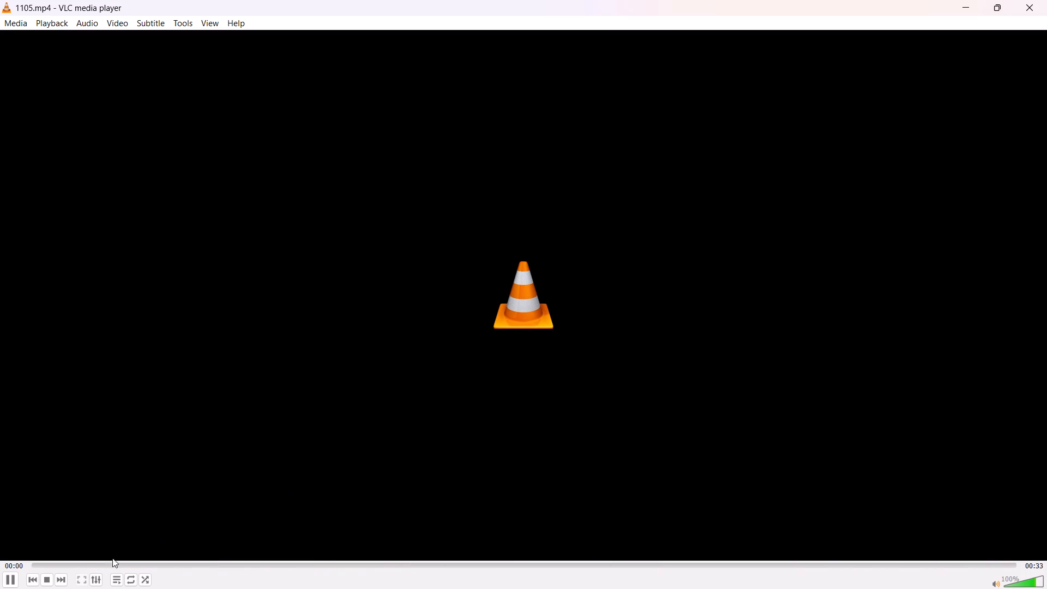
pyautogui.click(524, 298)
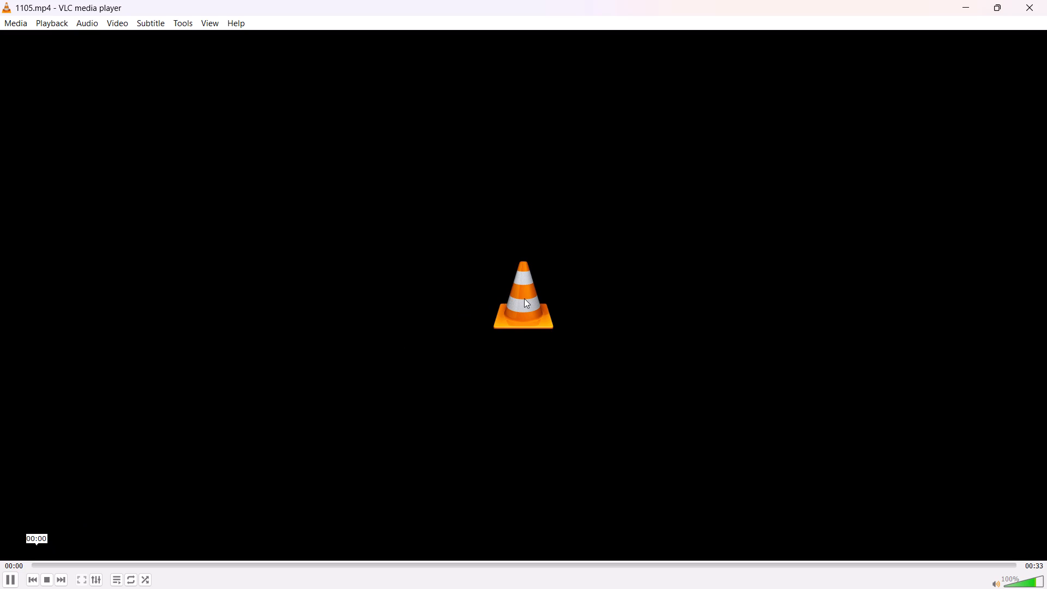
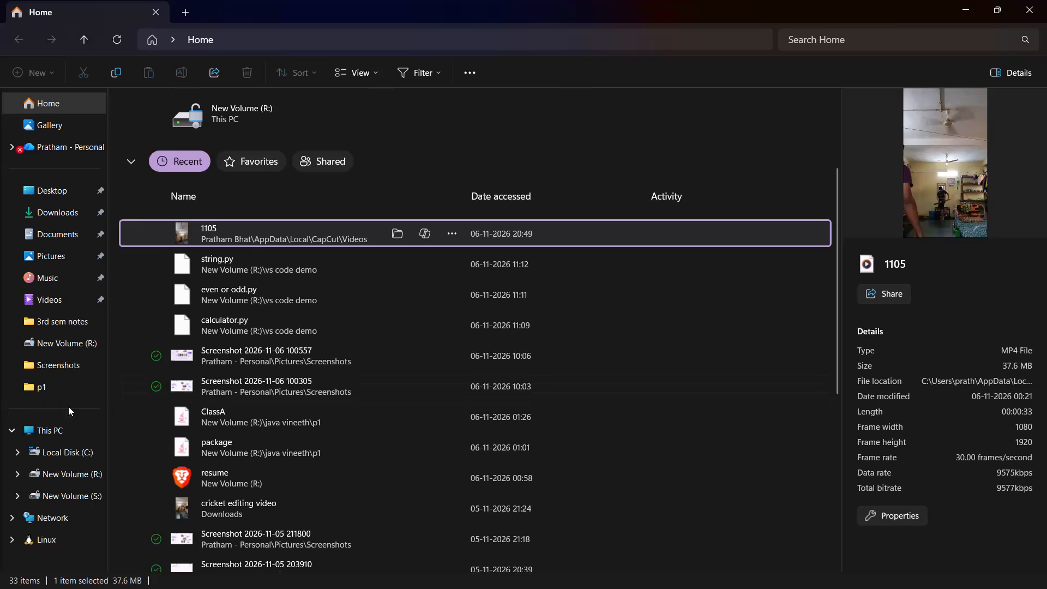
# Open the cricket editing video from the recent files to check it, and close the media player.
pyautogui.doubleClick(224, 498)
pyautogui.click(1046, 0)
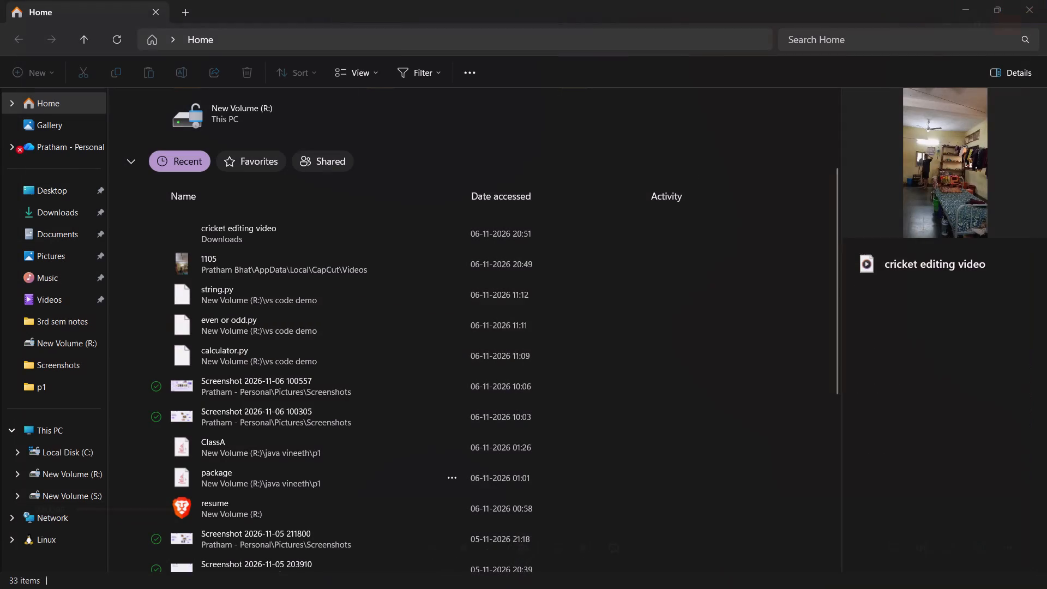
# Play the cricket editing video from the recent files in VLC media player to check it, and close the player.
pyautogui.rightClick(230, 240)
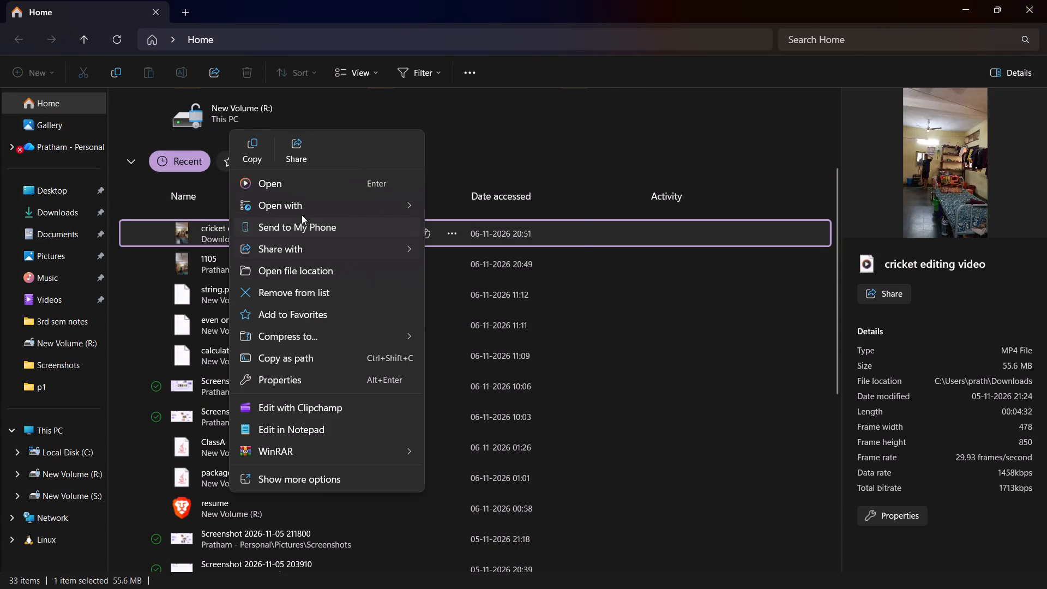
pyautogui.click(302, 209)
pyautogui.click(477, 297)
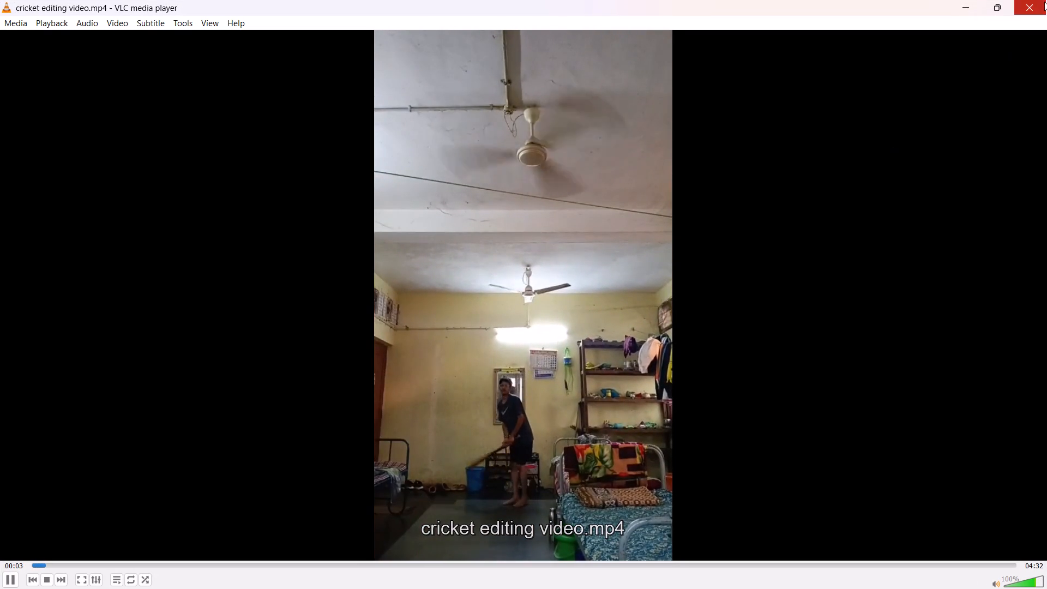
pyautogui.click(1044, 2)
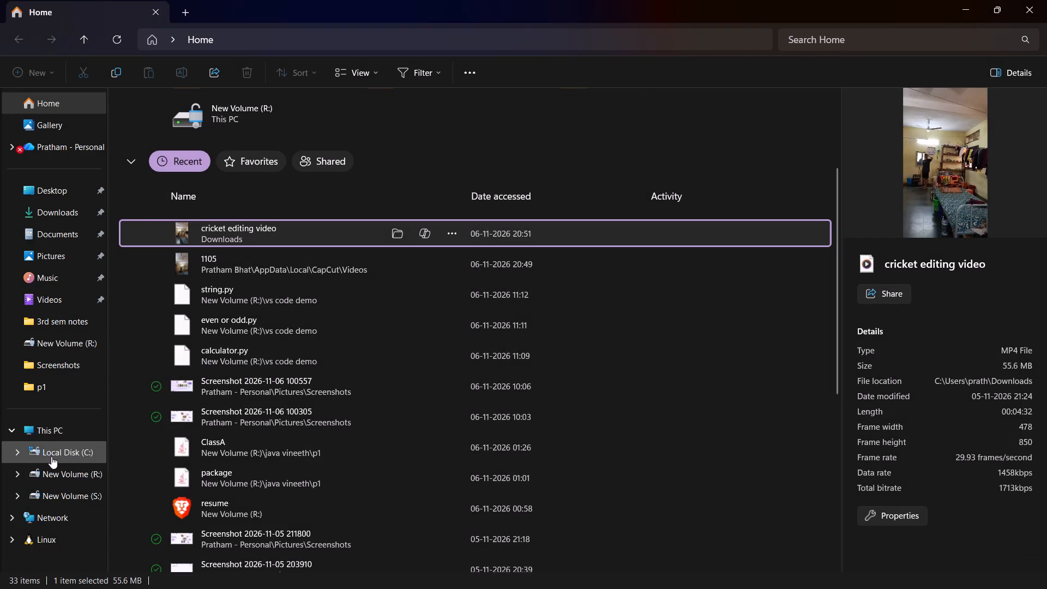
# Look for the exported video in the R: and C: drives, This PC, and the Downloads and Documents folders.
pyautogui.click(51, 456)
pyautogui.click(60, 473)
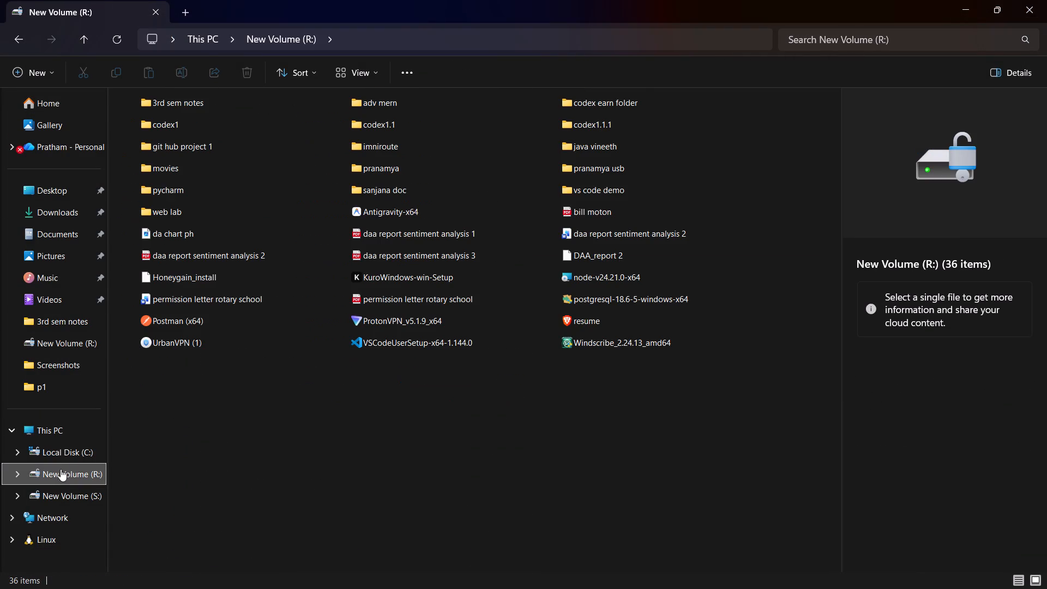
pyautogui.click(51, 443)
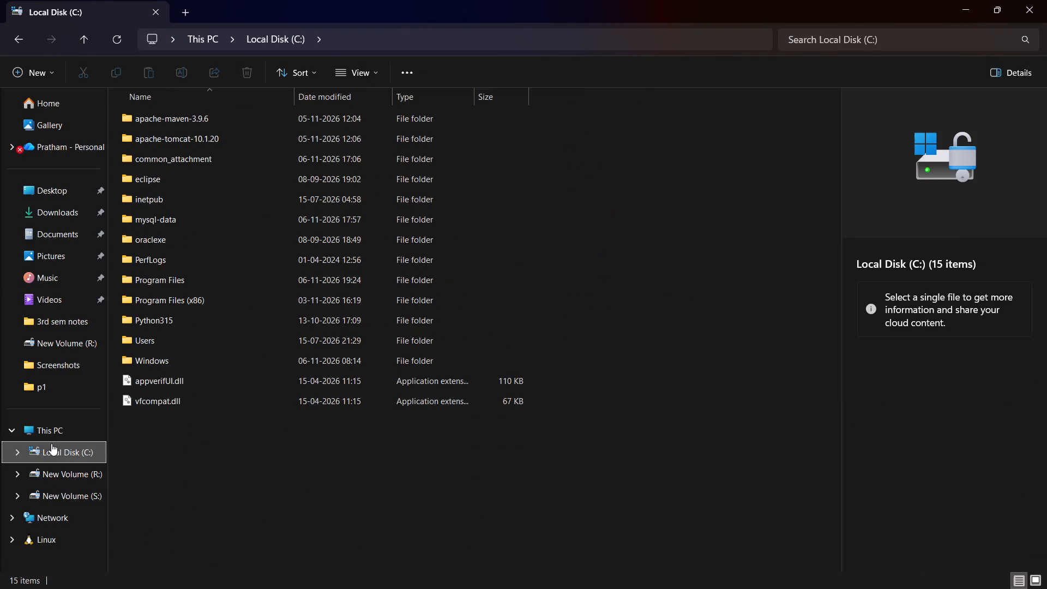
pyautogui.click(50, 429)
pyautogui.click(62, 216)
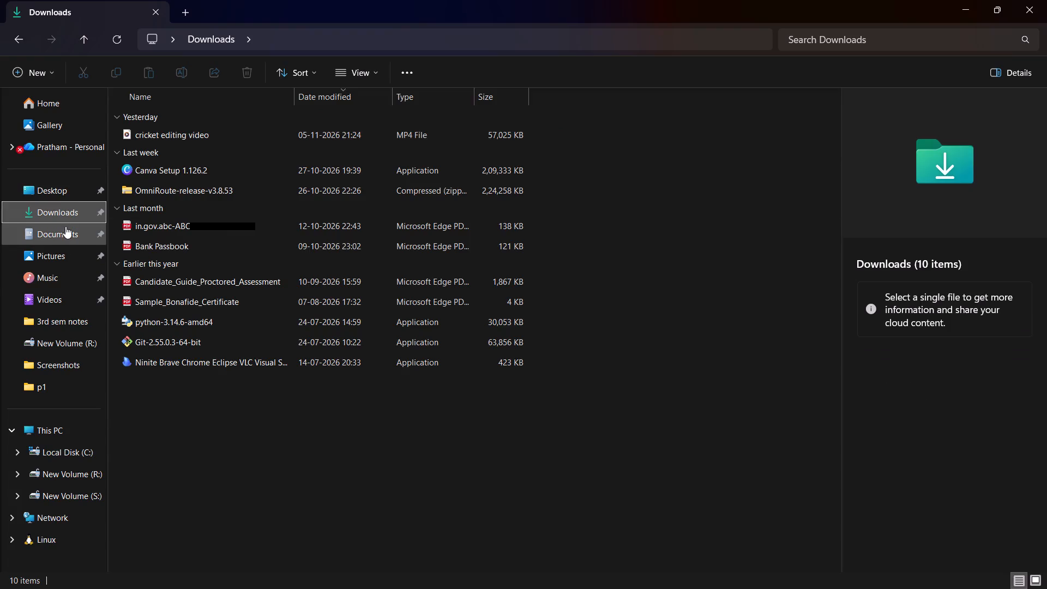
pyautogui.click(65, 237)
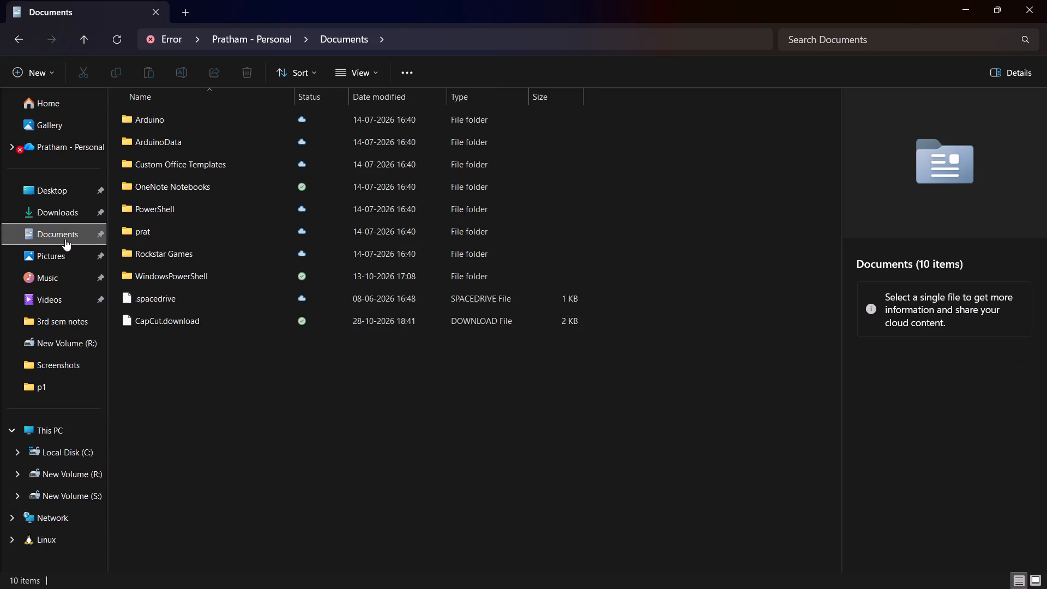
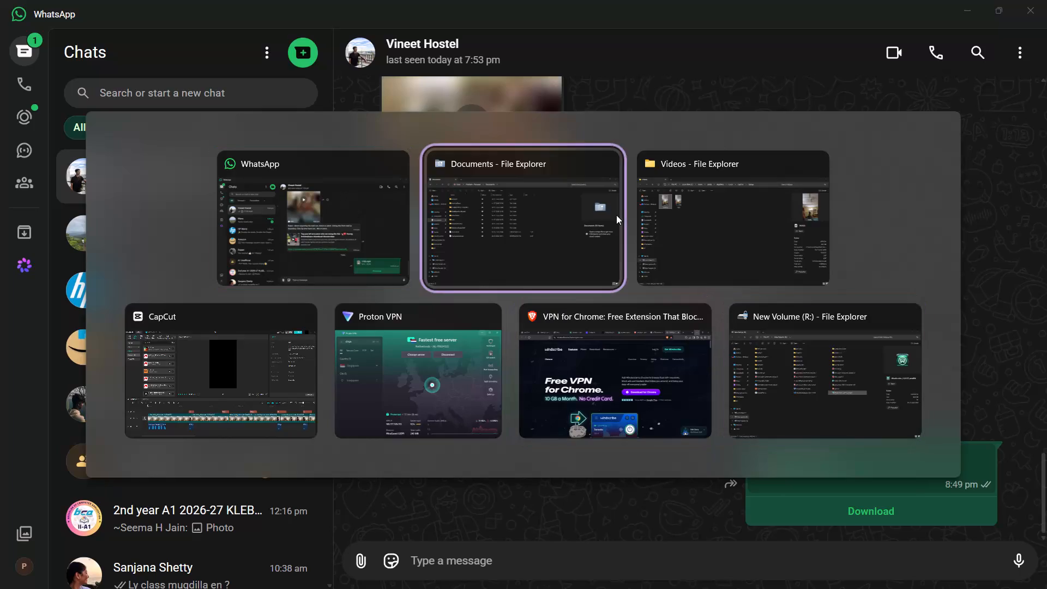
# Switch to CapCut and open the export settings for the 1105 project again.
pyautogui.hotkey('alt', 'Tab')
pyautogui.hotkey('alt', 'Tab')
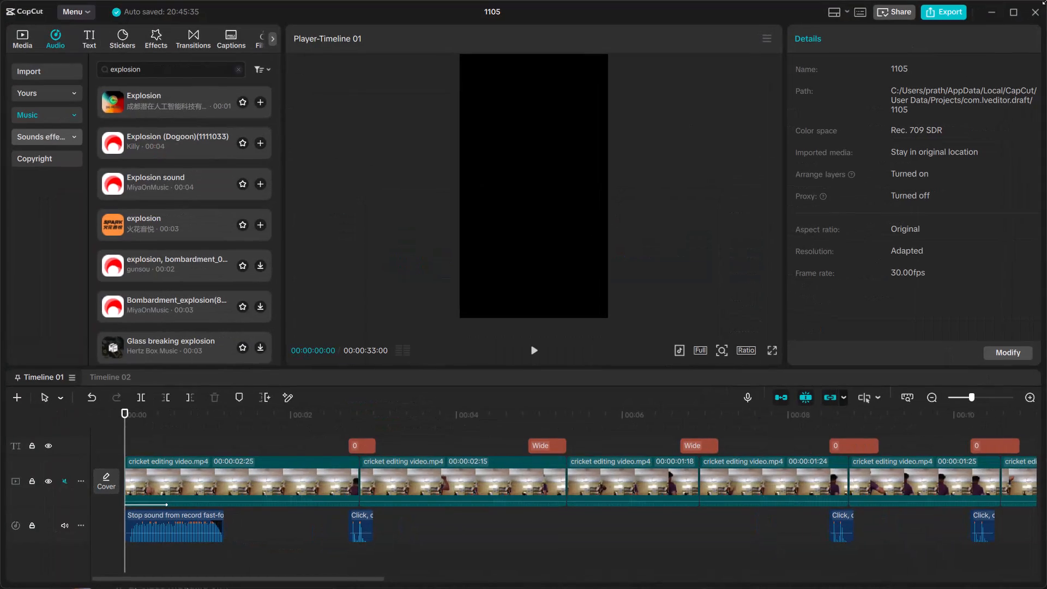
pyautogui.click(923, 16)
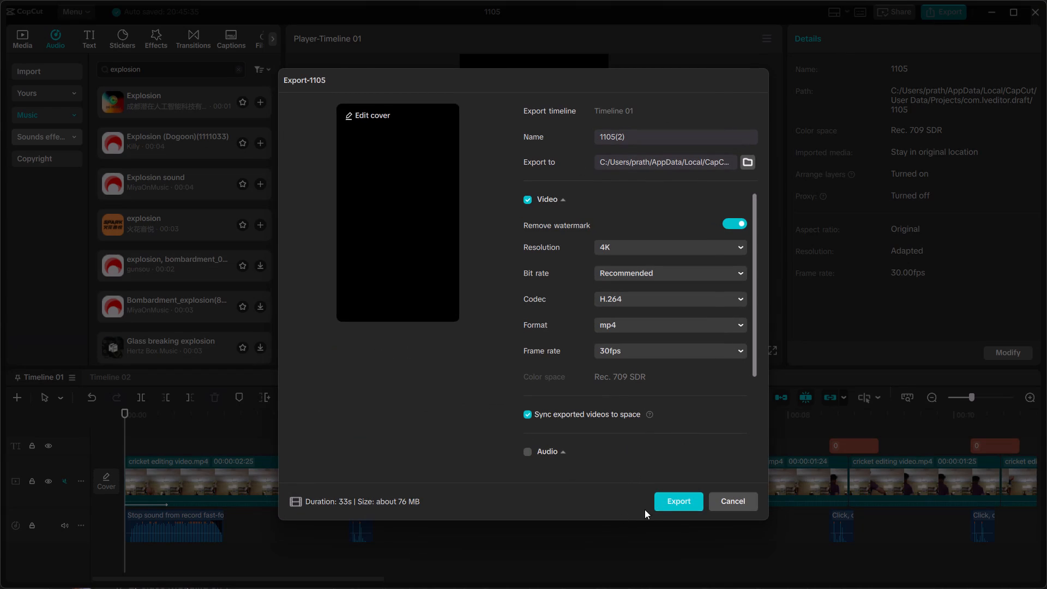
# Browse for a new export location, checking Downloads and the S: drive, and settle on New Volume (R:).
pyautogui.click(744, 163)
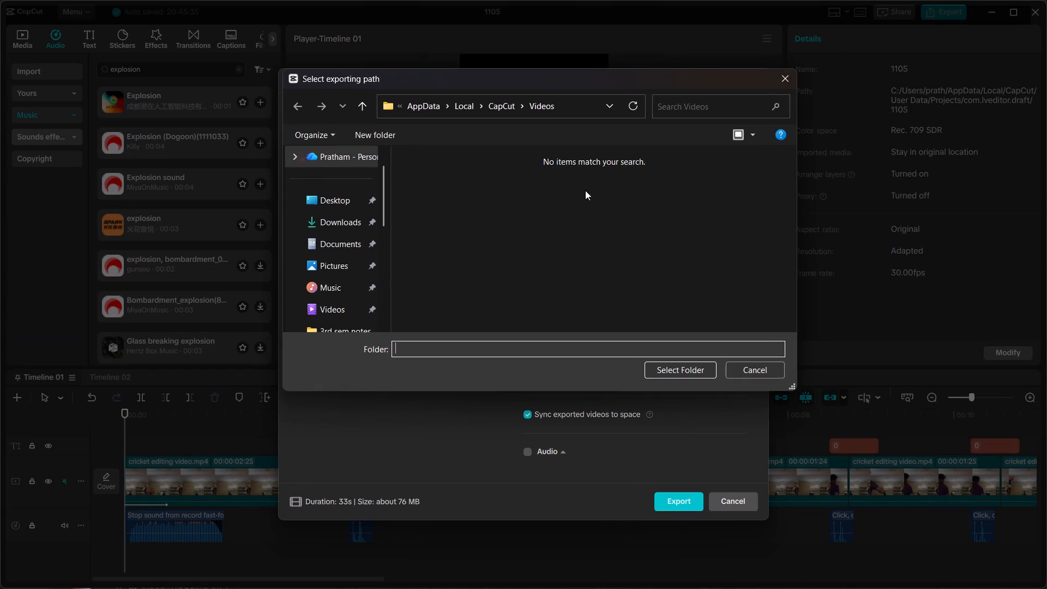
pyautogui.scroll(-1, 506, 154)
pyautogui.scroll(-1, 329, 228)
pyautogui.click(339, 183)
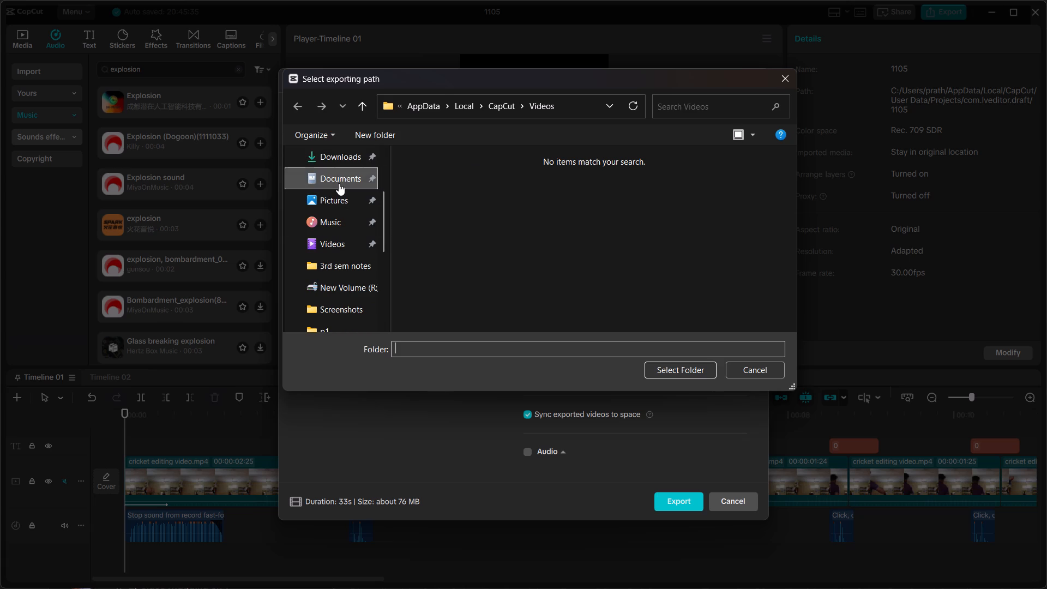
pyautogui.click(341, 162)
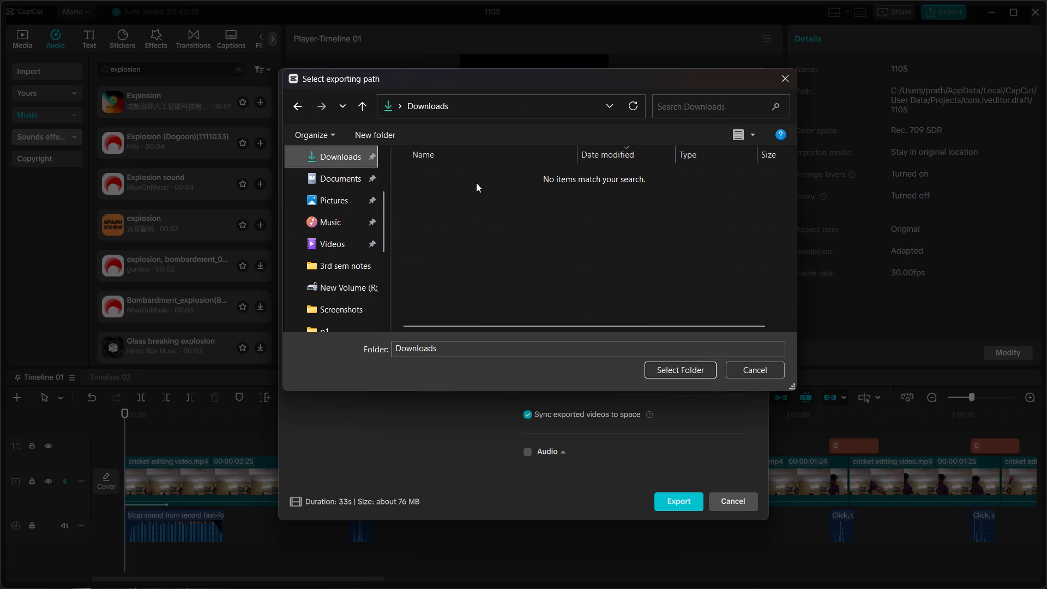
pyautogui.scroll(-2, 350, 251)
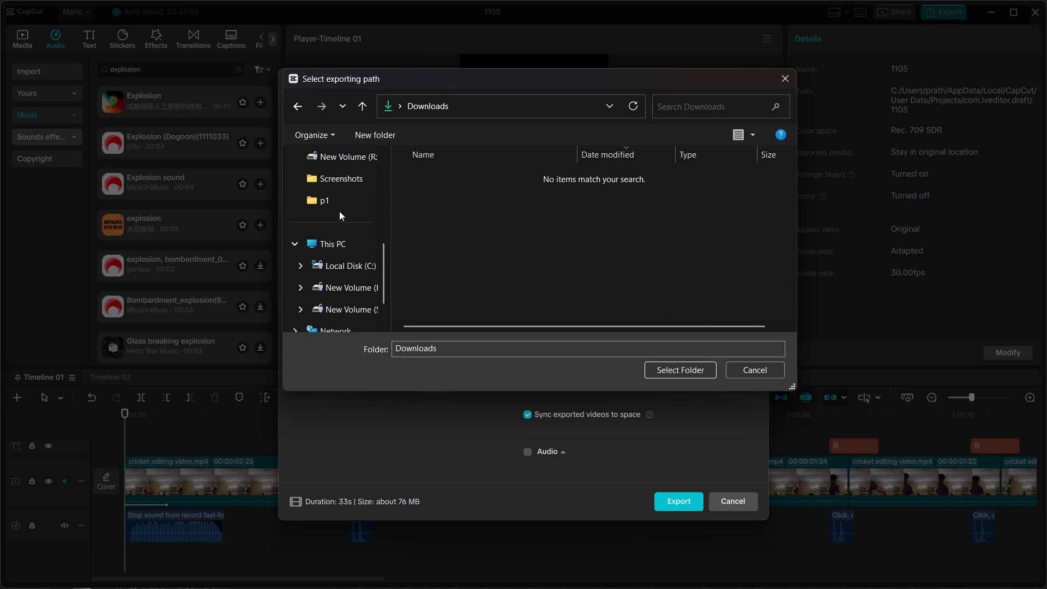
pyautogui.scroll(1, 339, 211)
pyautogui.click(348, 227)
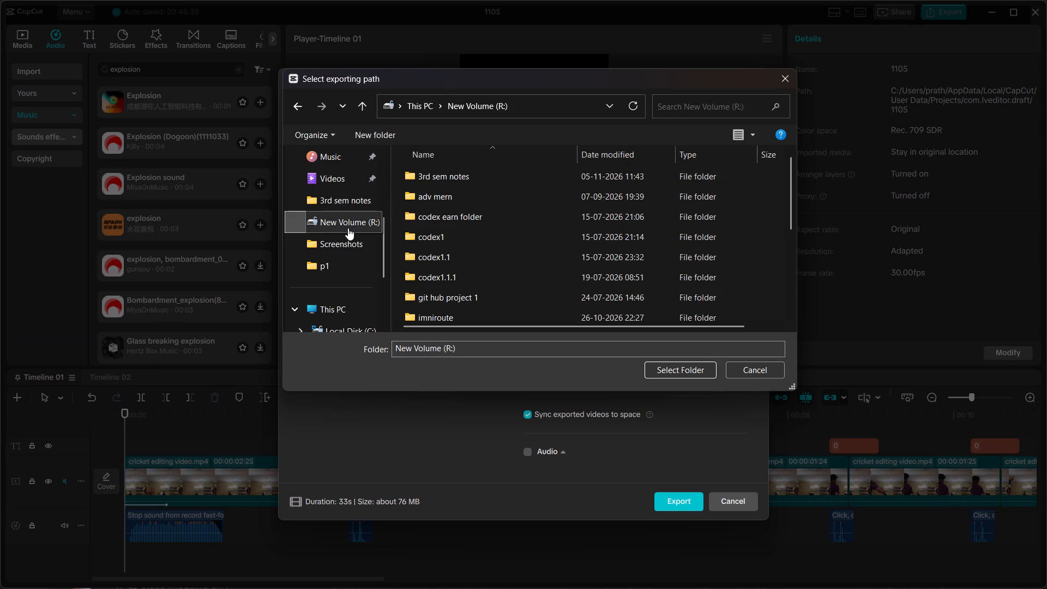
pyautogui.scroll(-2, 348, 228)
pyautogui.click(347, 257)
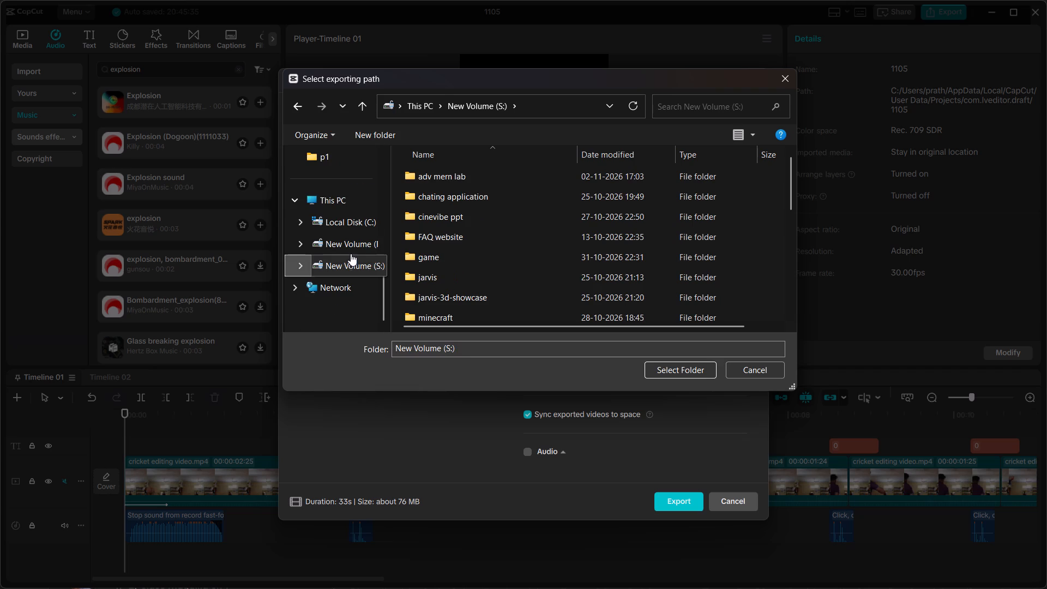
pyautogui.click(346, 236)
# Create a folder named "video edit cricket" in New Volume (R:) and choose it as the export location.
pyautogui.rightClick(435, 224)
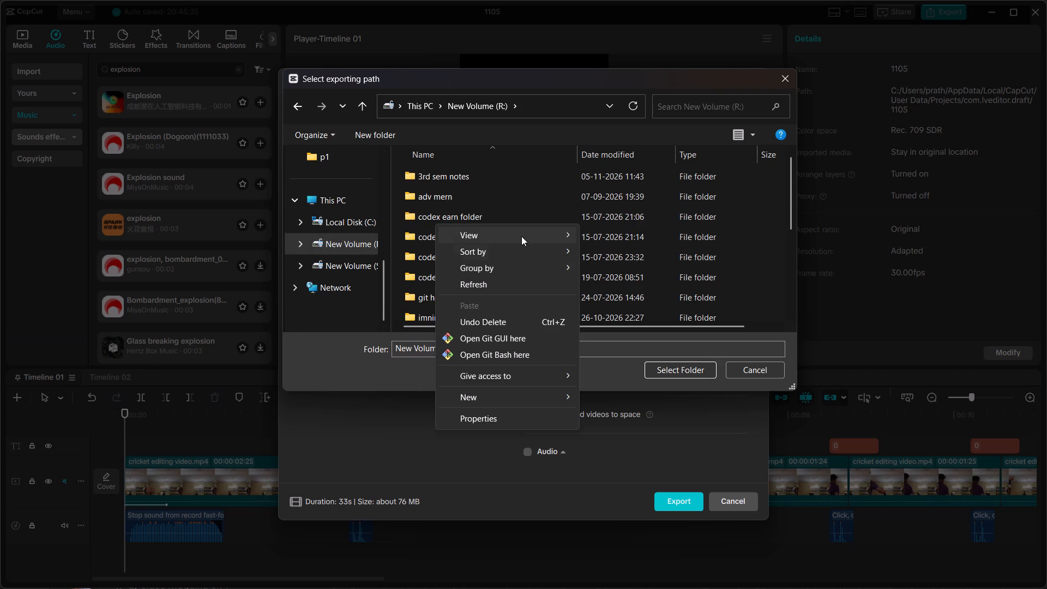
pyautogui.click(488, 396)
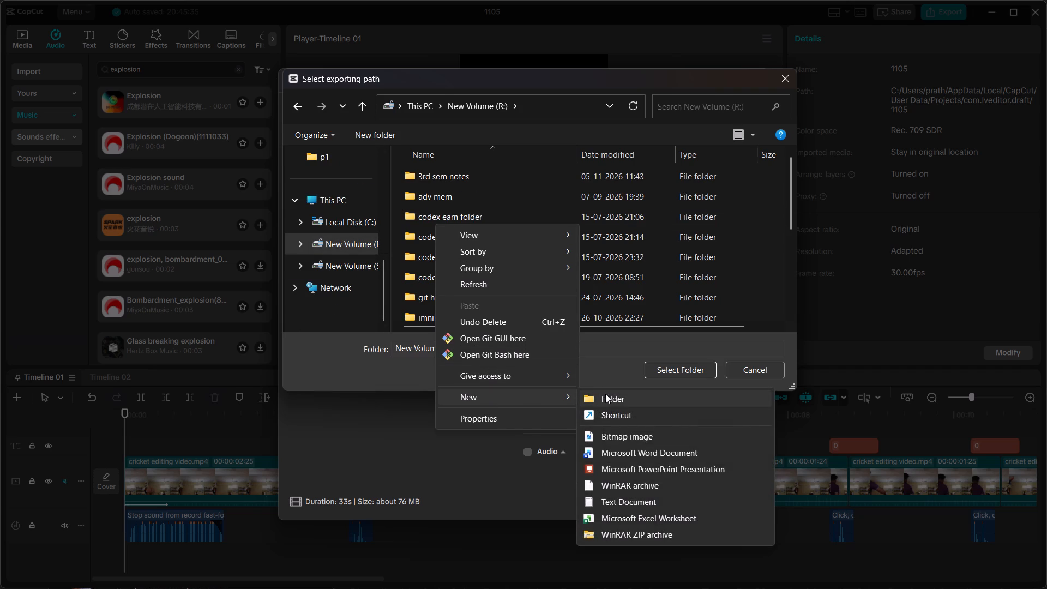
pyautogui.click(605, 394)
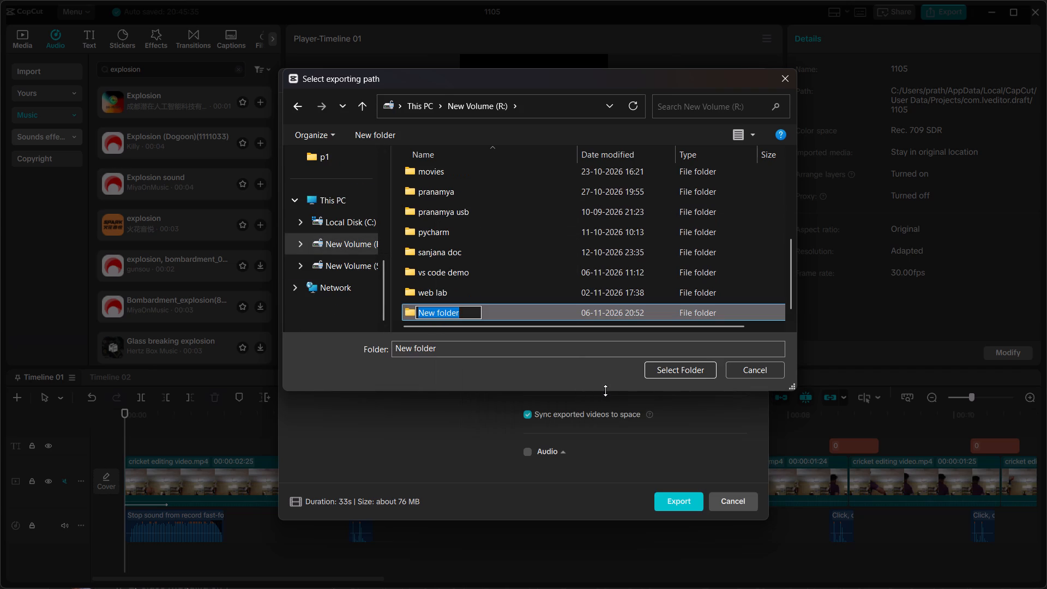
pyautogui.write('video edit cricket')
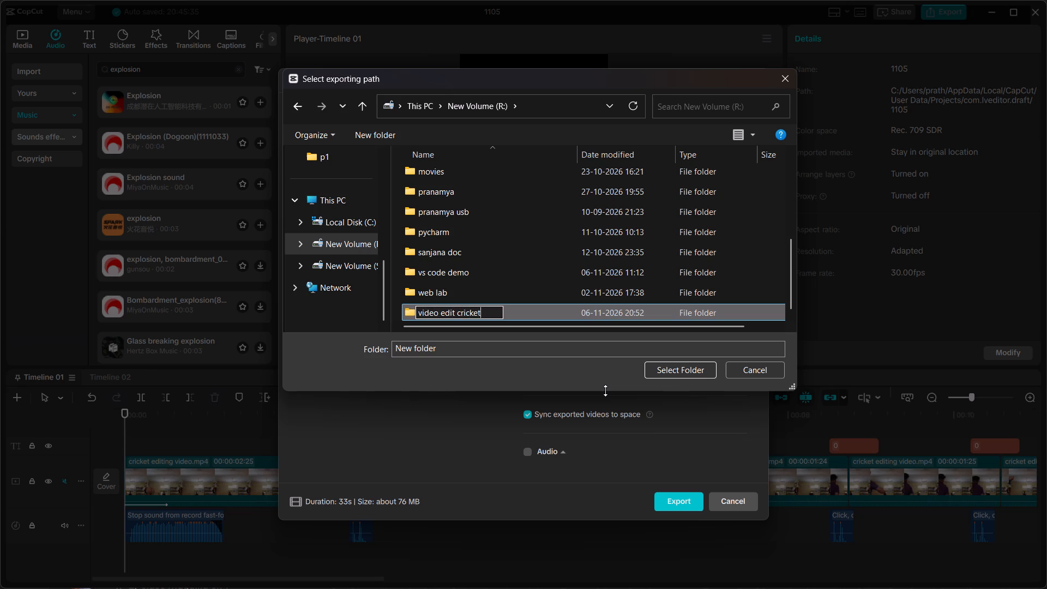
pyautogui.click(678, 375)
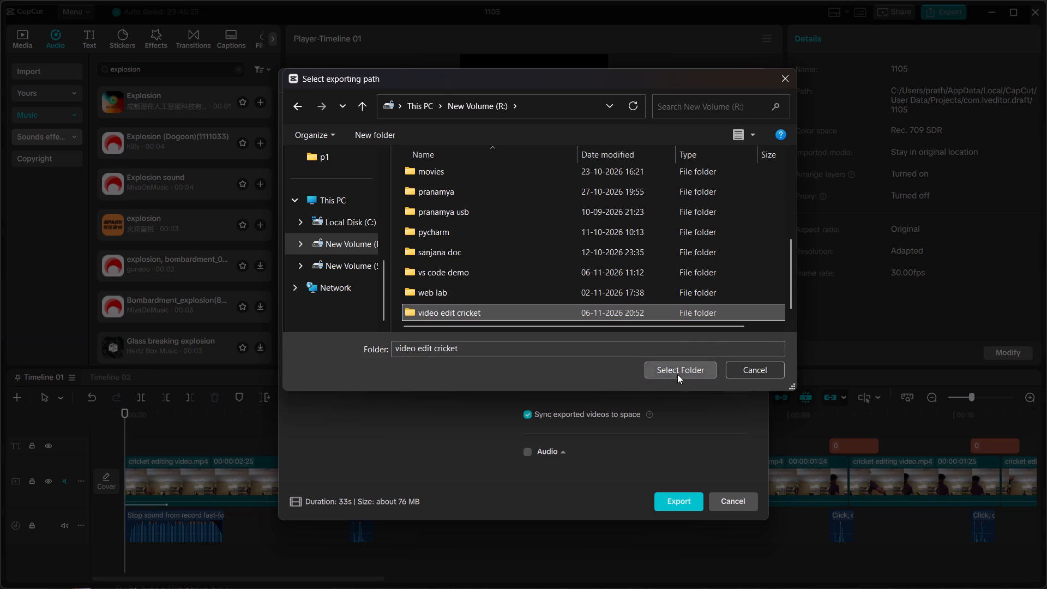
# Export the 1105 project as a 4K, 30fps H.264 mp4 to the "video edit cricket" folder without sharing it, and return to the timeline.
pyautogui.click(669, 371)
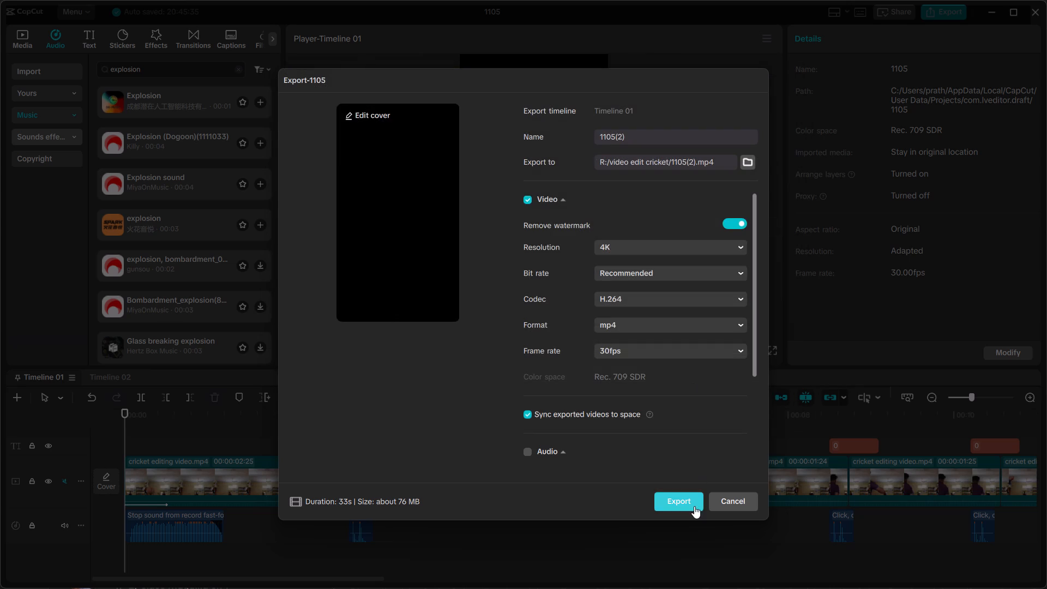
pyautogui.click(694, 507)
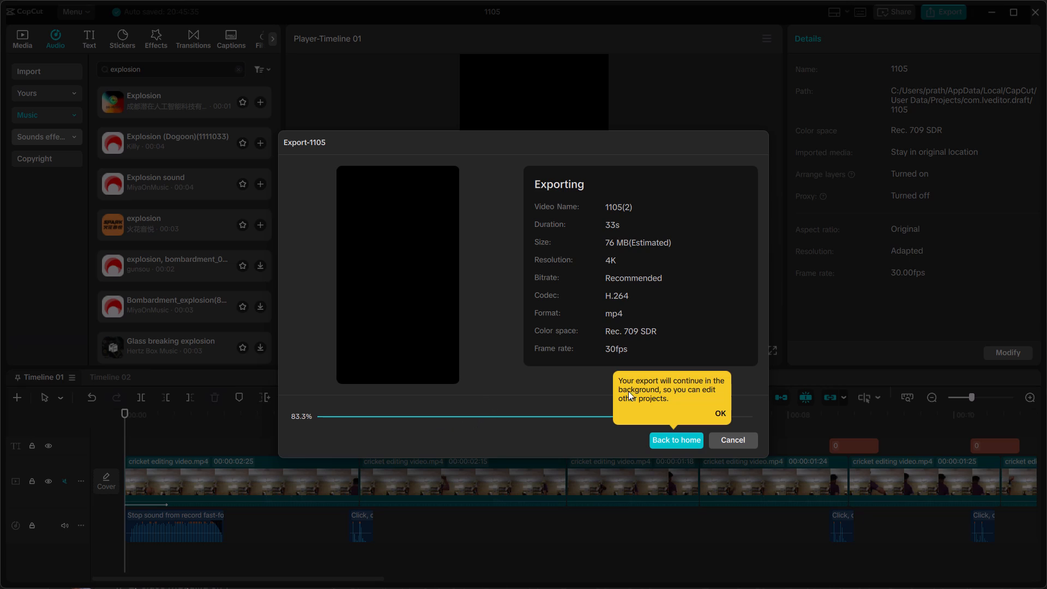
pyautogui.click(718, 415)
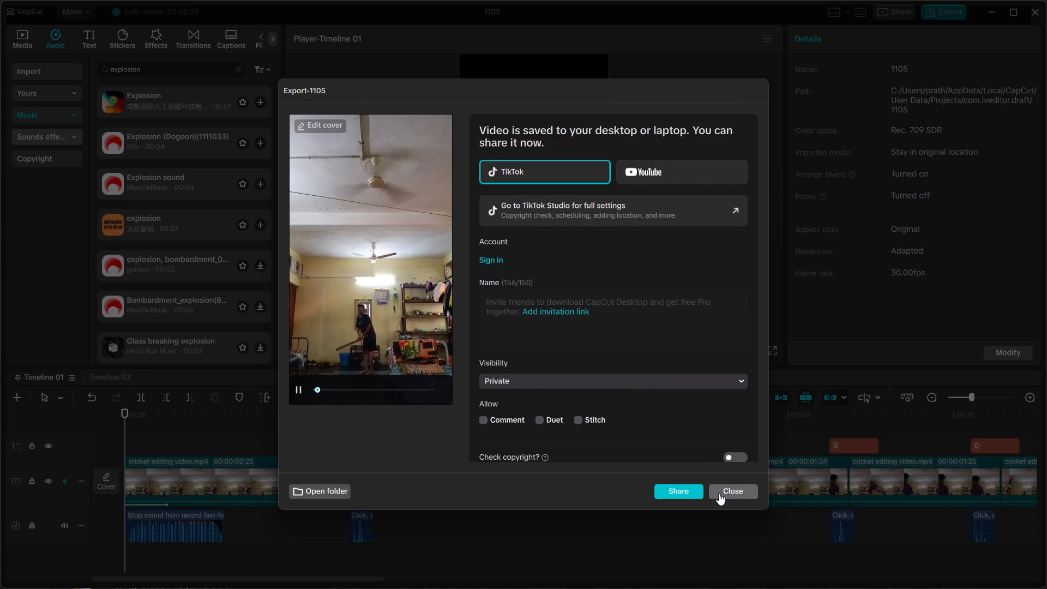
pyautogui.click(726, 493)
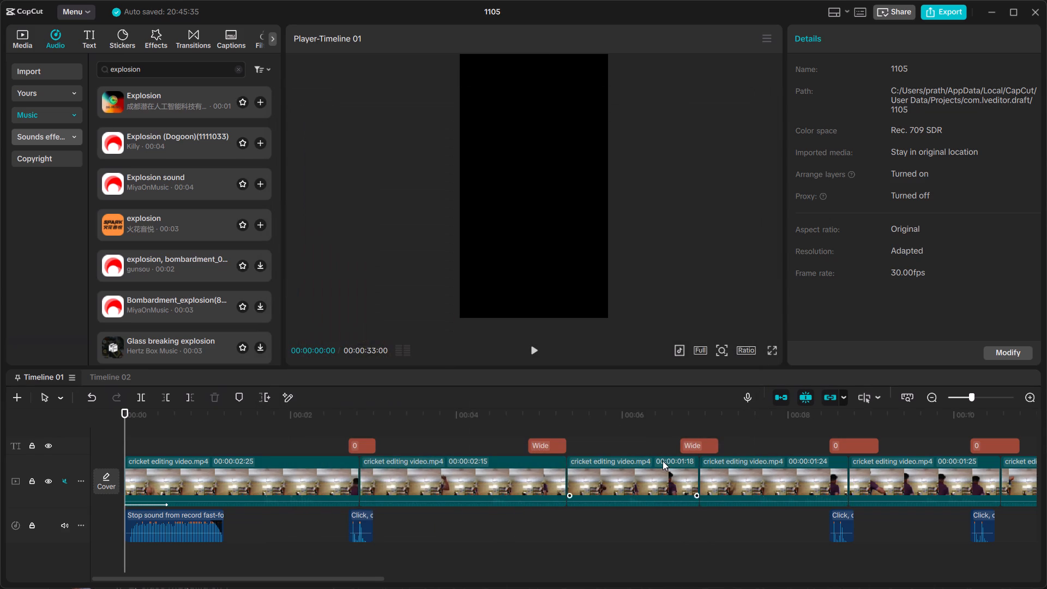